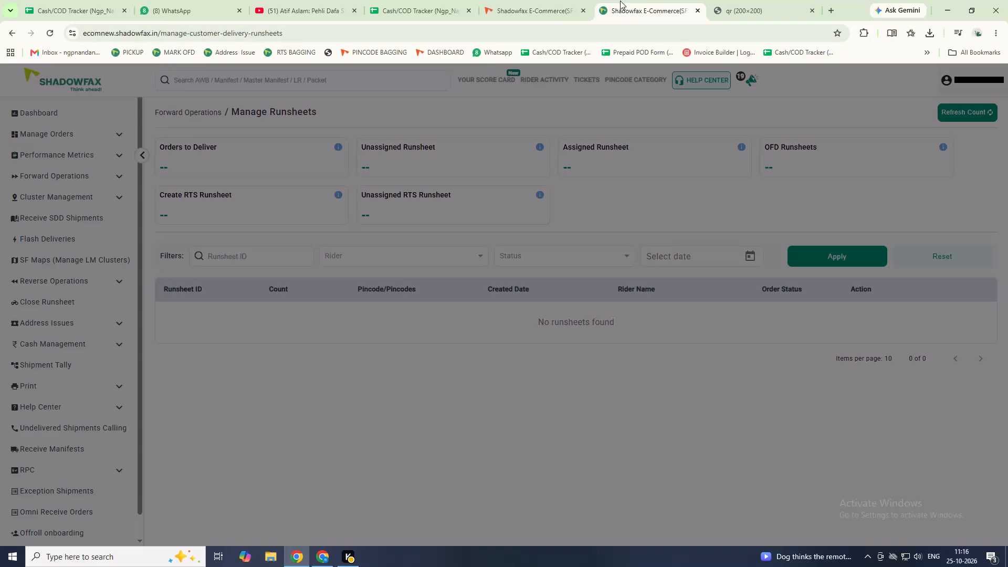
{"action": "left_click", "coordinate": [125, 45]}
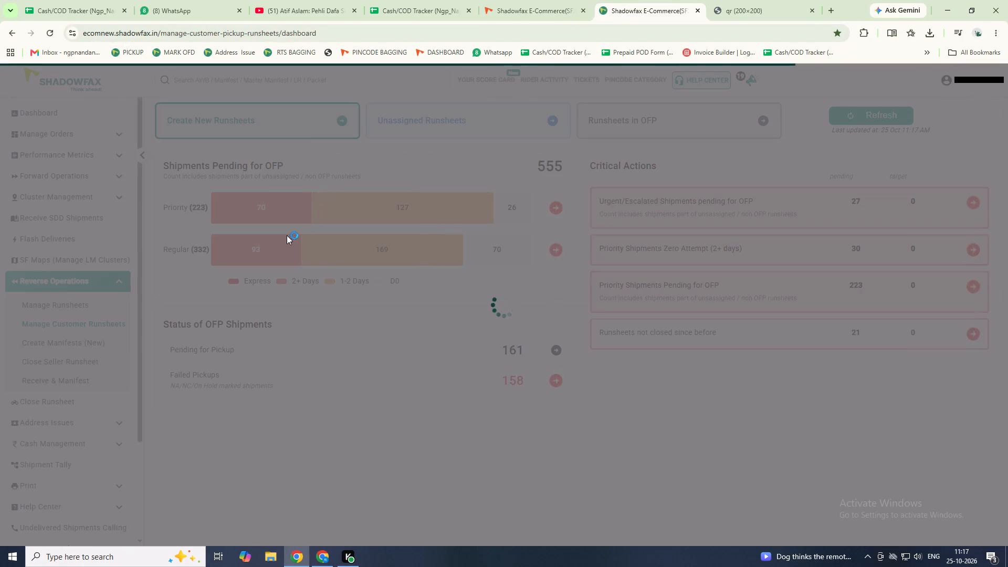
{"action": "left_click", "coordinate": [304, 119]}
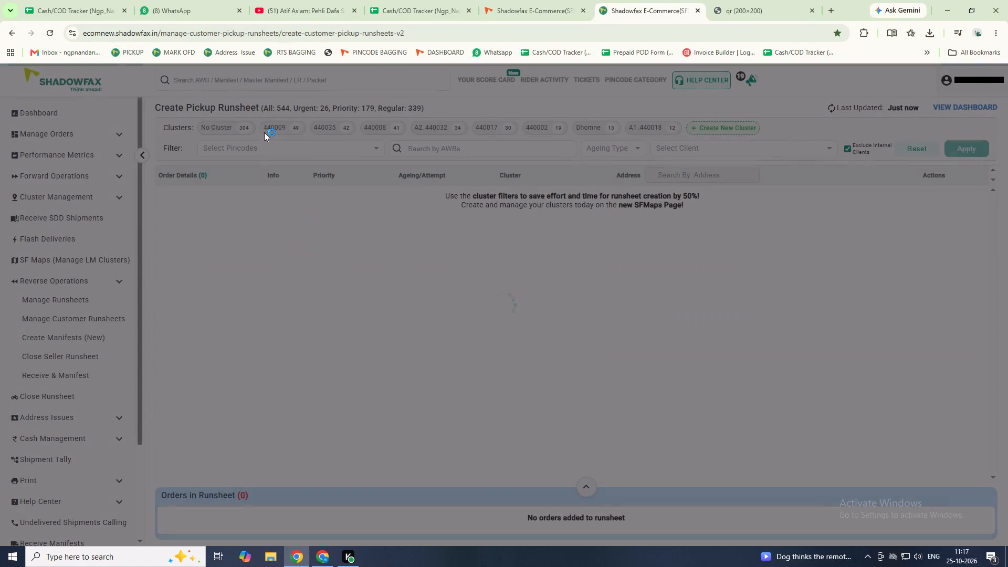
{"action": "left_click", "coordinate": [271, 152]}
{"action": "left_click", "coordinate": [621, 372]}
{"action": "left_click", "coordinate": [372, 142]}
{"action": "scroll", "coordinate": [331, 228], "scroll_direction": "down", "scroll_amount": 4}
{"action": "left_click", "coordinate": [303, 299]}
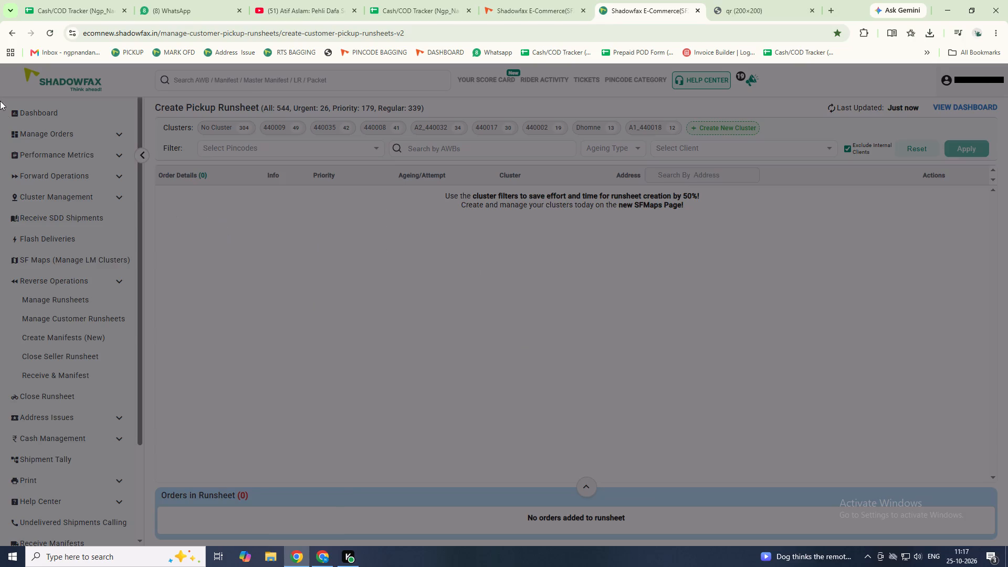
Open the hub dashboard and review the forward, reverse and other operations counts.
{"action": "left_click", "coordinate": [16, 118]}
{"action": "left_click", "coordinate": [396, 192]}
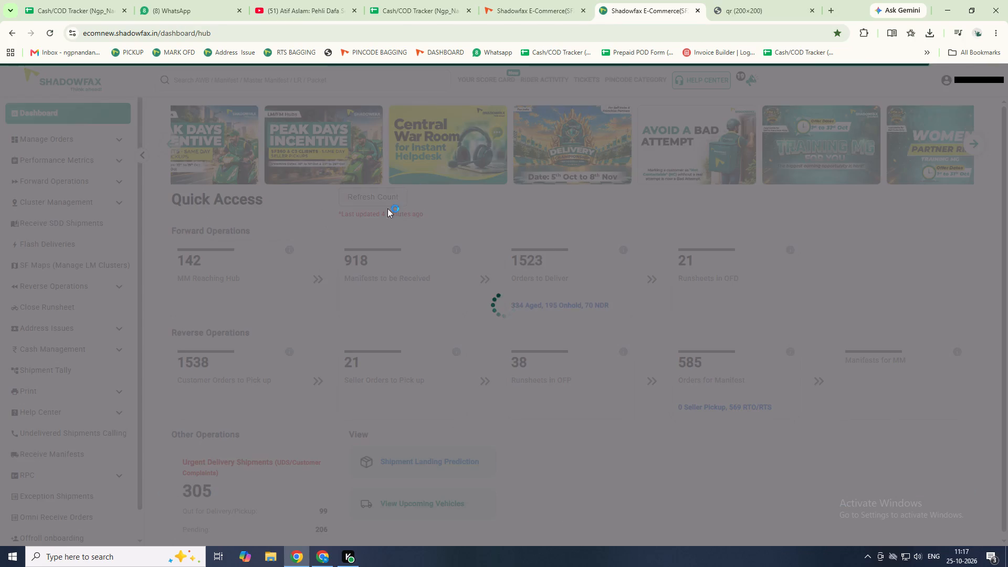
{"action": "scroll", "coordinate": [140, 381], "scroll_direction": "down", "scroll_amount": 1}
{"action": "scroll", "coordinate": [356, 505], "scroll_direction": "down", "scroll_amount": 2}
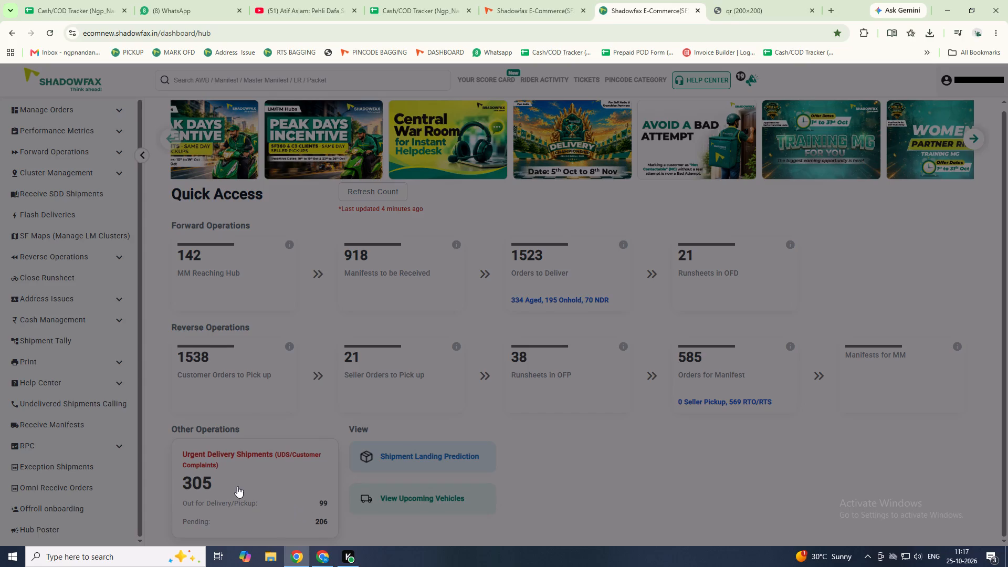
Start a new customer pickup runsheet and select the 440035 and 440008 clusters.
{"action": "left_click", "coordinate": [134, 48]}
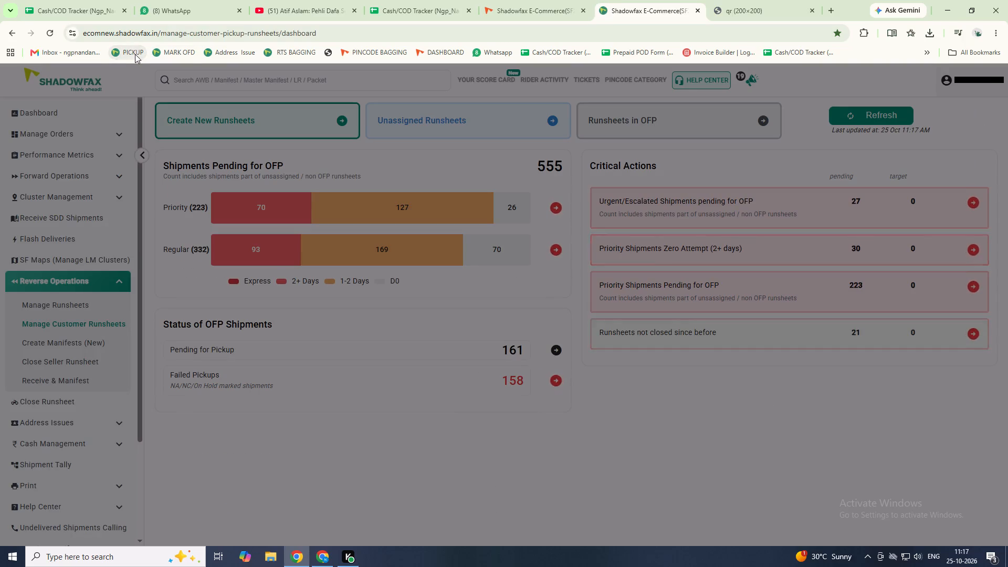
{"action": "left_click", "coordinate": [257, 135]}
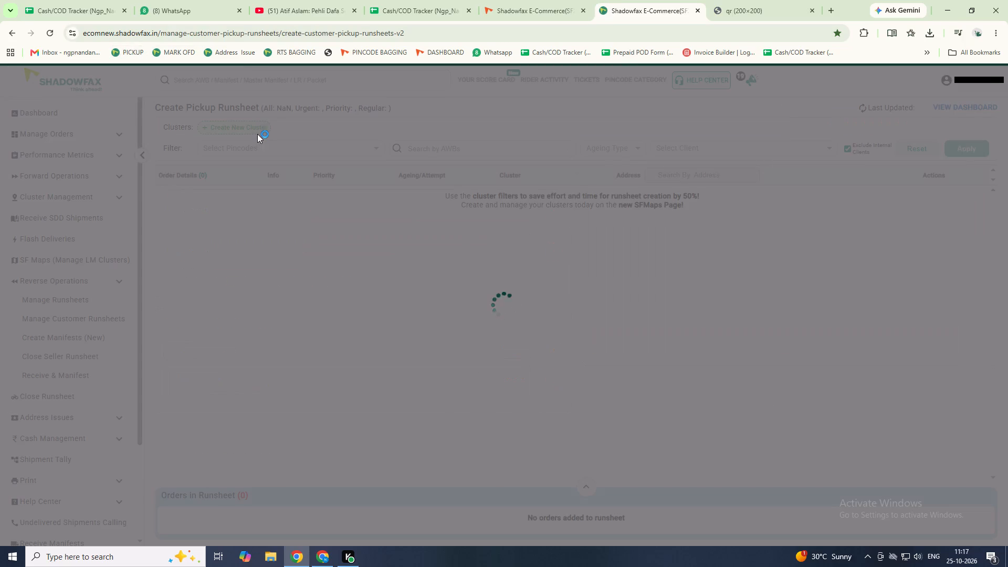
{"action": "left_click", "coordinate": [258, 149]}
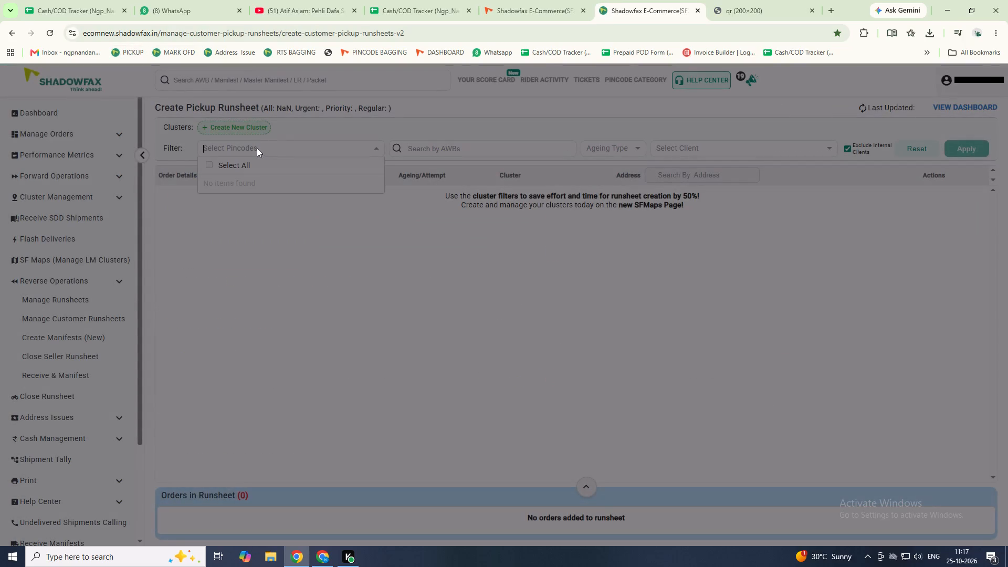
{"action": "left_click", "coordinate": [255, 267]}
{"action": "left_click", "coordinate": [332, 131]}
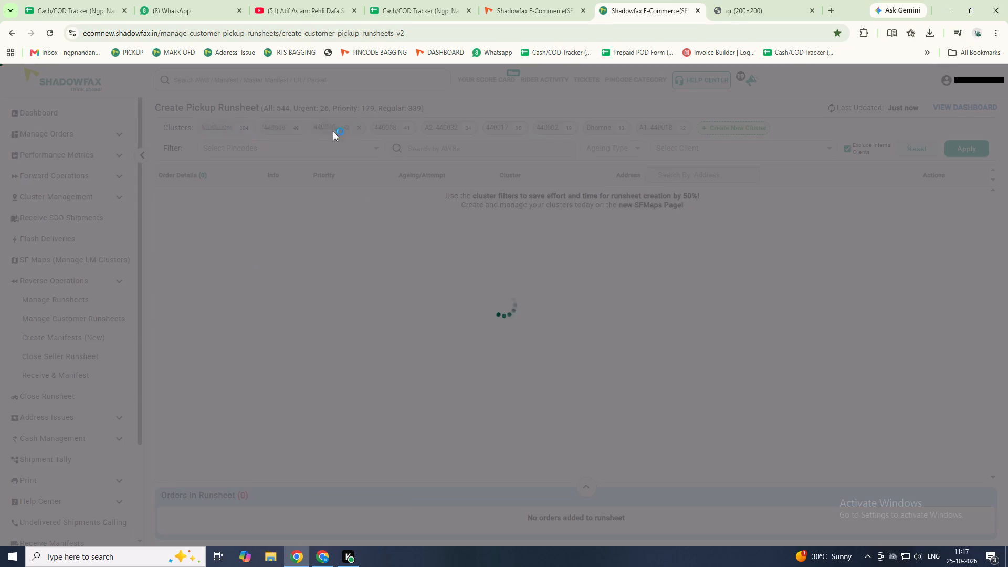
{"action": "left_click", "coordinate": [401, 130]}
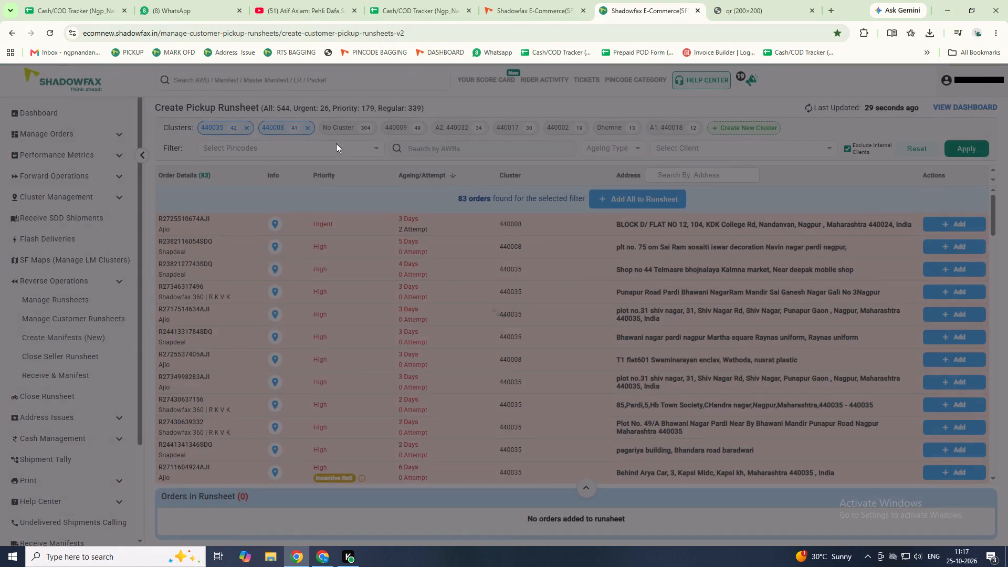
Filter the pickup orders by pincodes 440008 and 440035 and apply the filter.
{"action": "left_click", "coordinate": [311, 154]}
{"action": "left_click", "coordinate": [247, 205]}
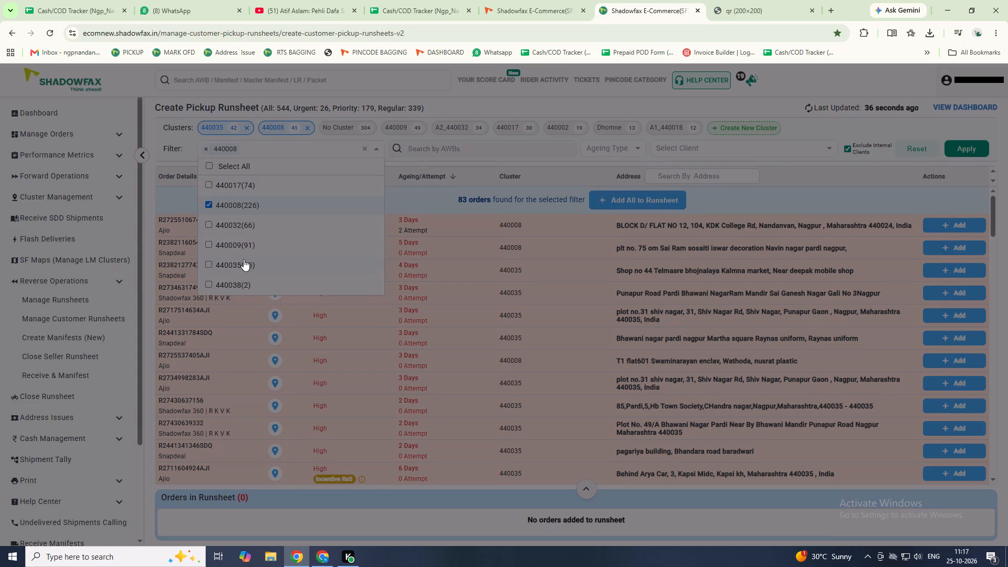
{"action": "left_click", "coordinate": [244, 260]}
{"action": "left_click", "coordinate": [950, 152]}
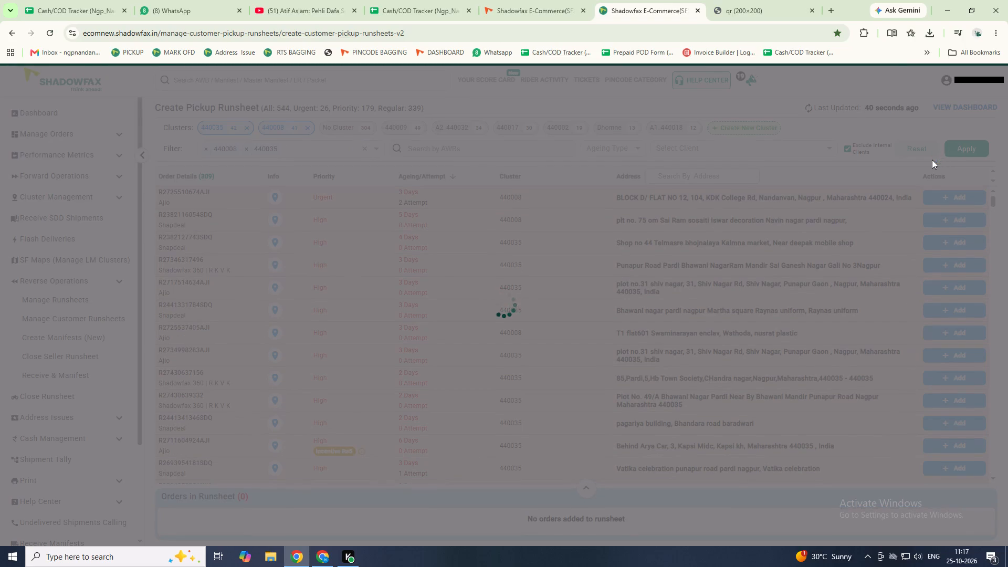
Add the Shadowfax 360 order from cluster 440008 with 2 days' ageing and 1 attempt to the runsheet.
{"action": "scroll", "coordinate": [732, 289], "scroll_direction": "up", "scroll_amount": 3}
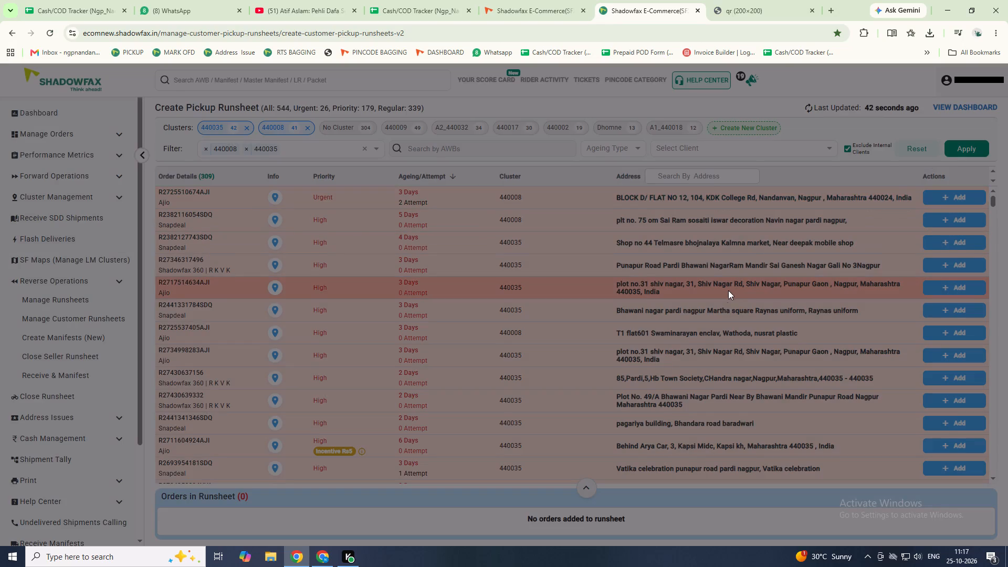
{"action": "scroll", "coordinate": [579, 405], "scroll_direction": "down", "scroll_amount": 2}
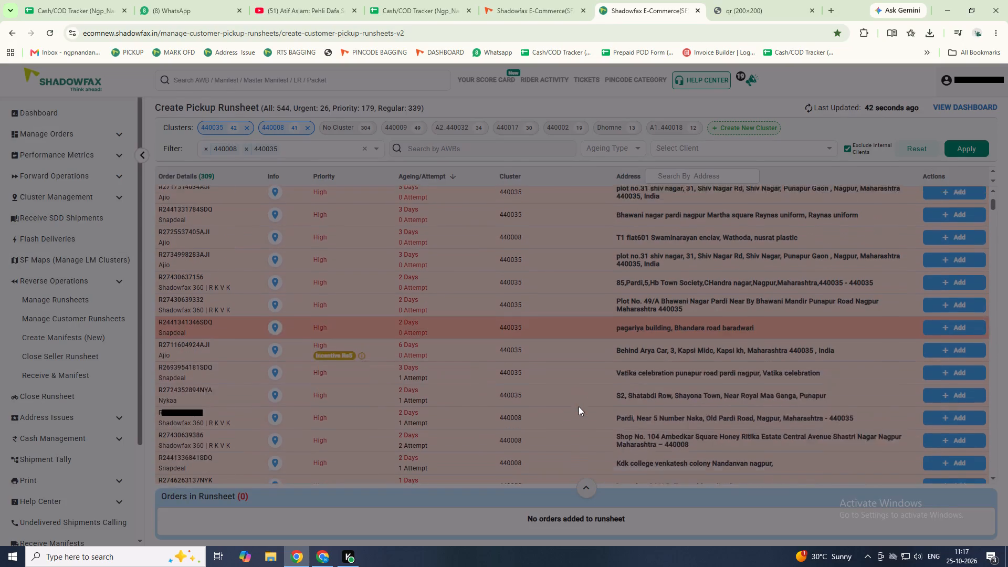
{"action": "scroll", "coordinate": [591, 402], "scroll_direction": "down", "scroll_amount": 1}
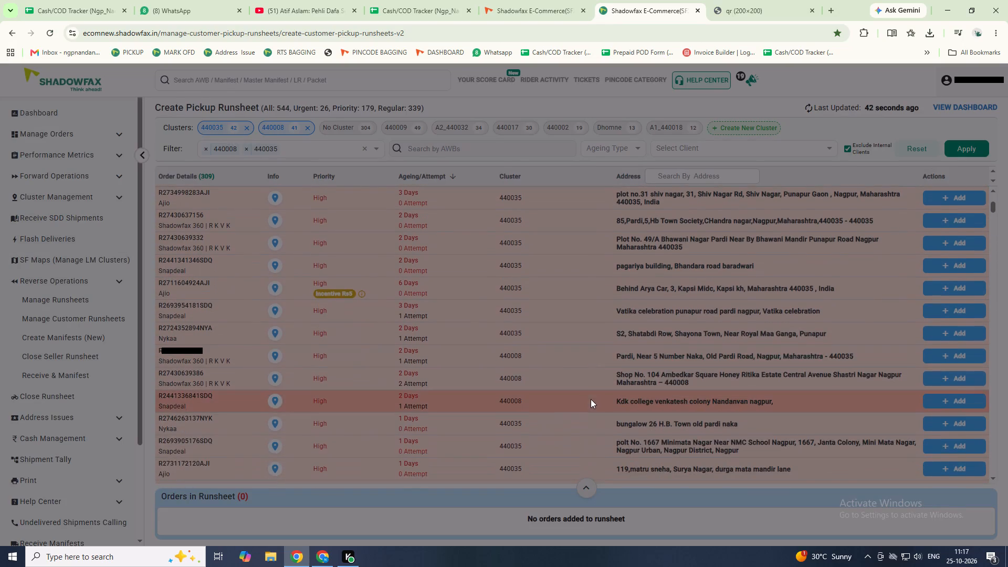
{"action": "scroll", "coordinate": [591, 398], "scroll_direction": "down", "scroll_amount": 1}
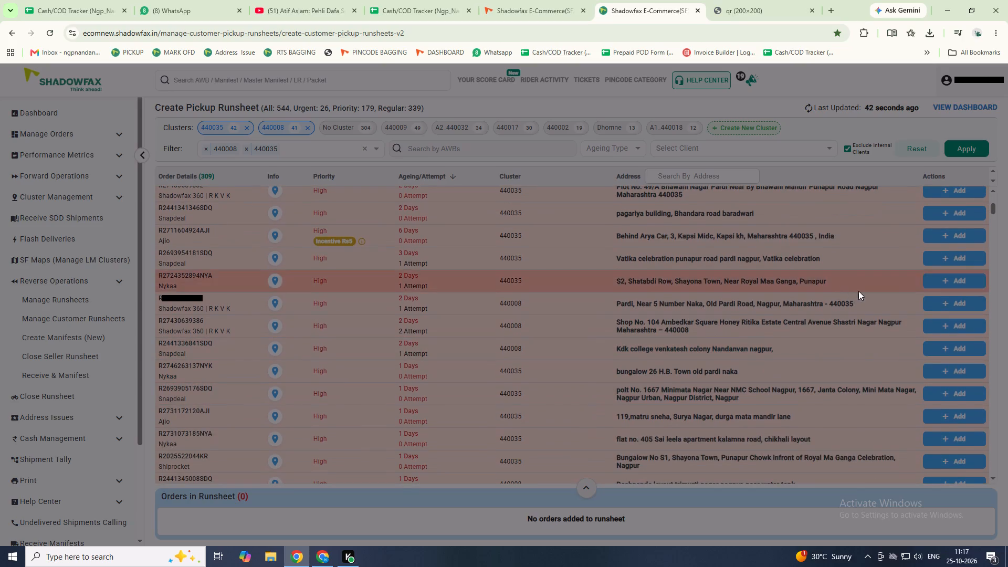
{"action": "left_click", "coordinate": [962, 308]}
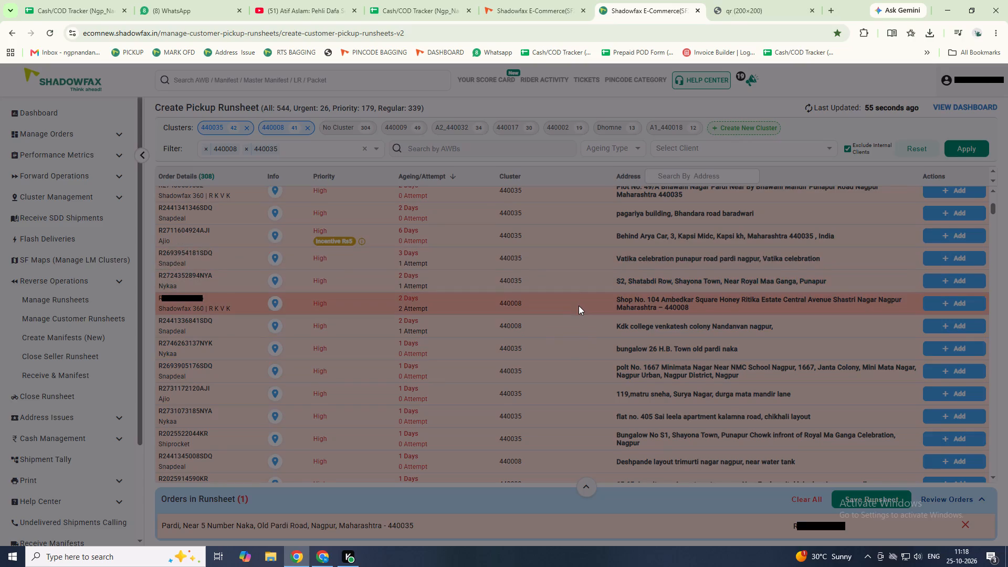
{"action": "scroll", "coordinate": [580, 305], "scroll_direction": "down", "scroll_amount": 1}
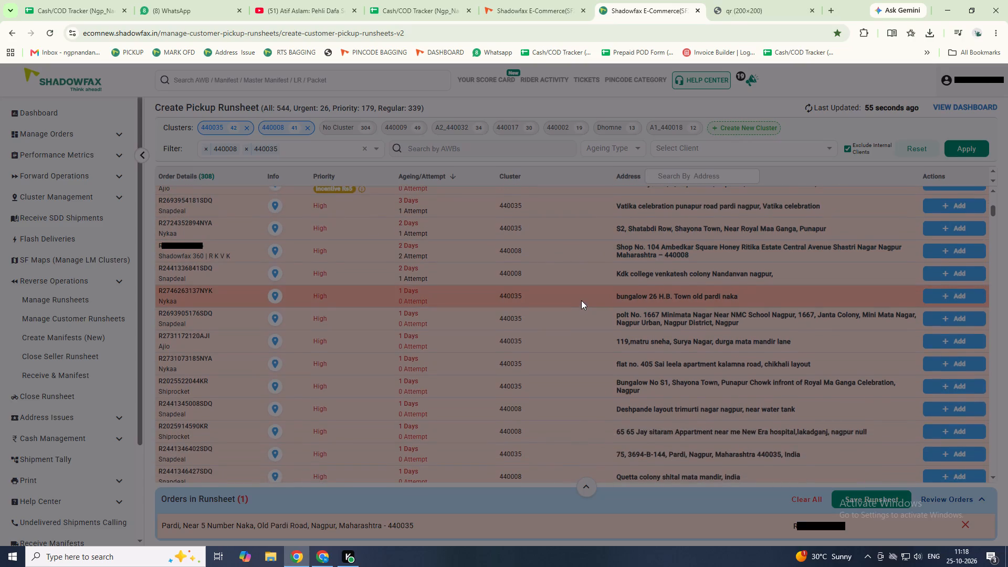
{"action": "scroll", "coordinate": [581, 301], "scroll_direction": "down", "scroll_amount": 2}
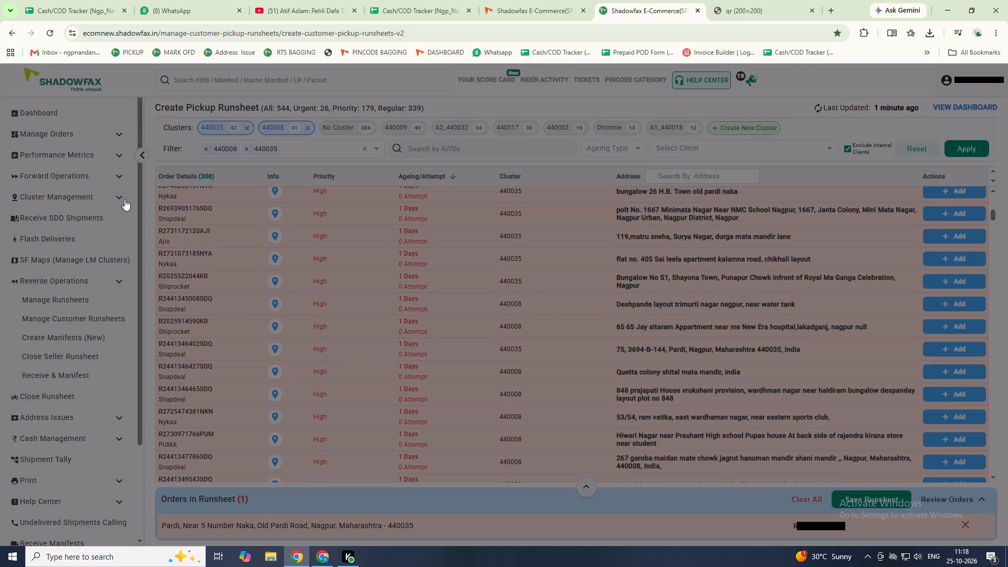
{"action": "left_click", "coordinate": [227, 85]}
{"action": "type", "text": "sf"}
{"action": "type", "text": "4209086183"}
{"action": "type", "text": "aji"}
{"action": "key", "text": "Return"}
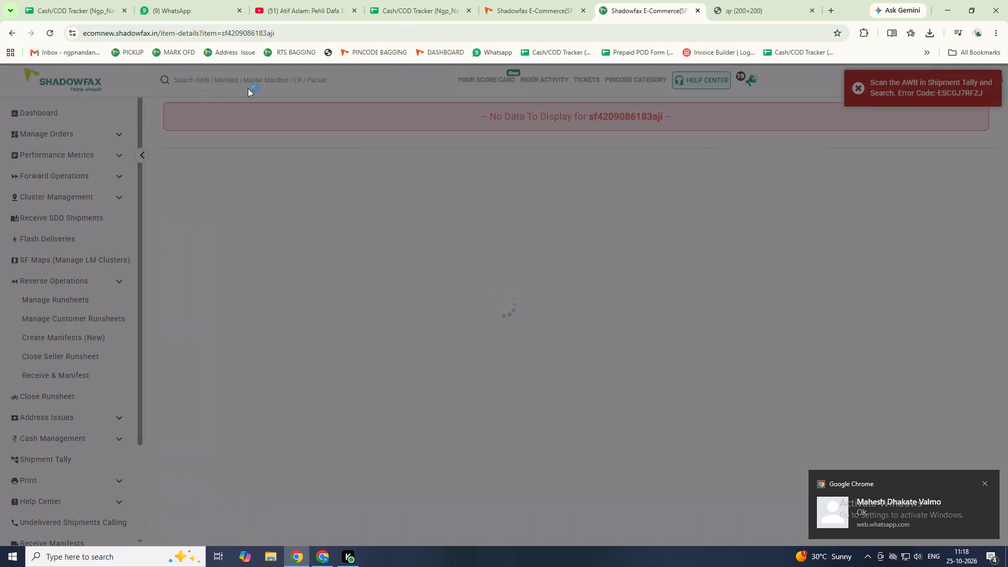
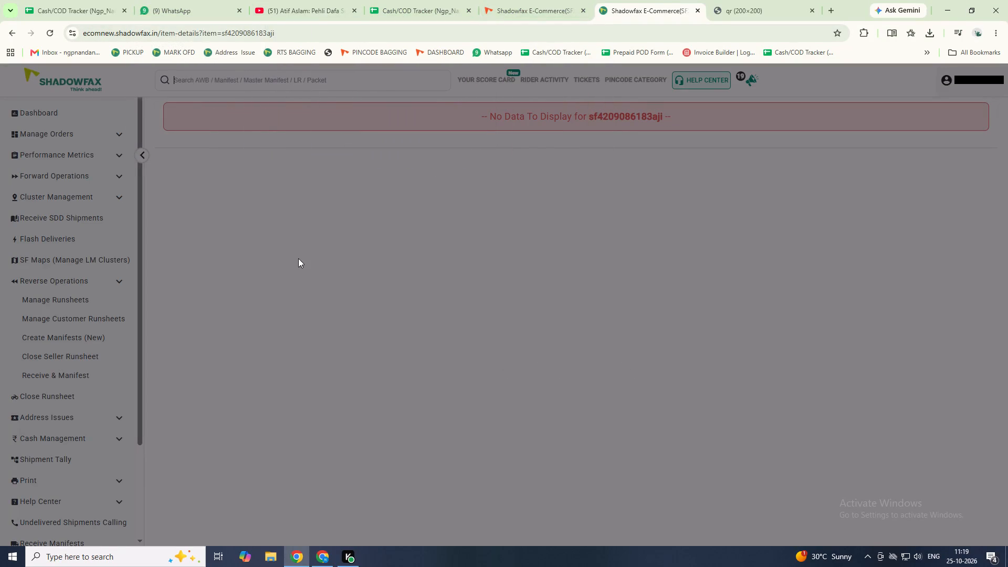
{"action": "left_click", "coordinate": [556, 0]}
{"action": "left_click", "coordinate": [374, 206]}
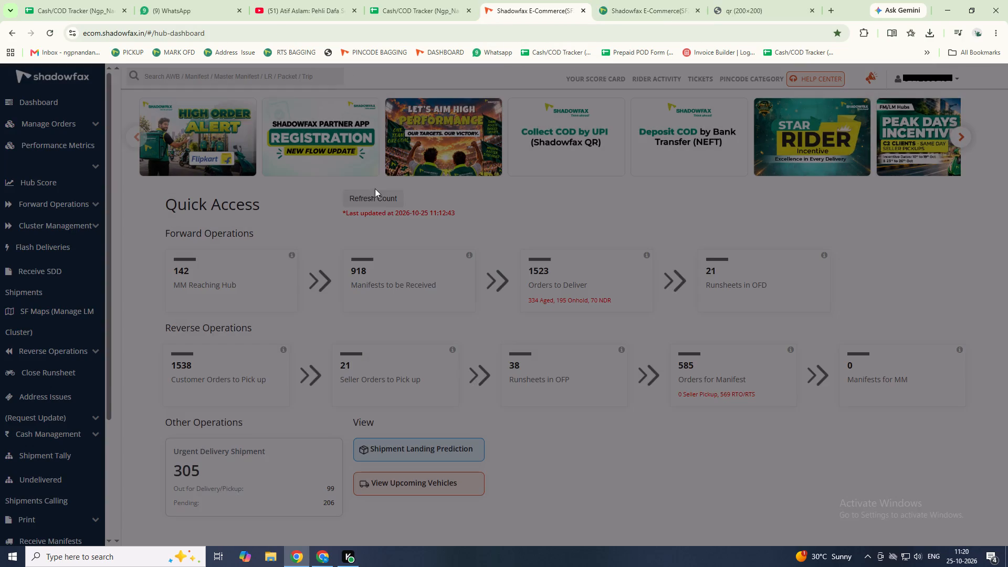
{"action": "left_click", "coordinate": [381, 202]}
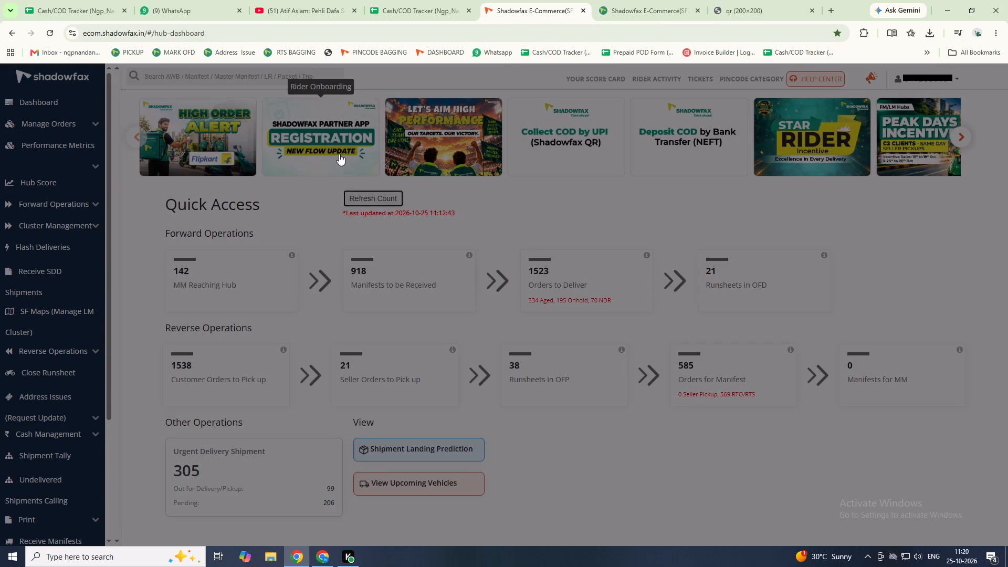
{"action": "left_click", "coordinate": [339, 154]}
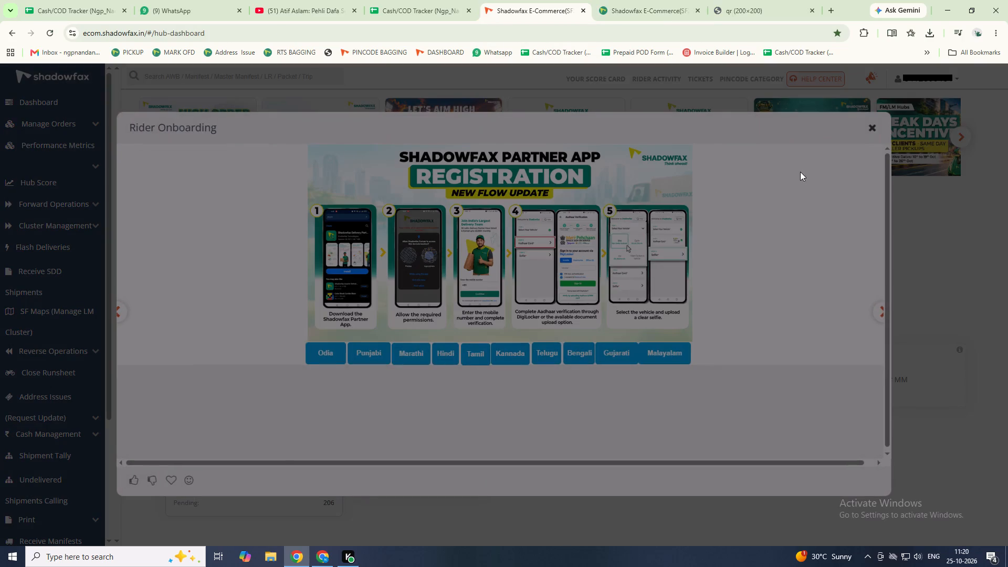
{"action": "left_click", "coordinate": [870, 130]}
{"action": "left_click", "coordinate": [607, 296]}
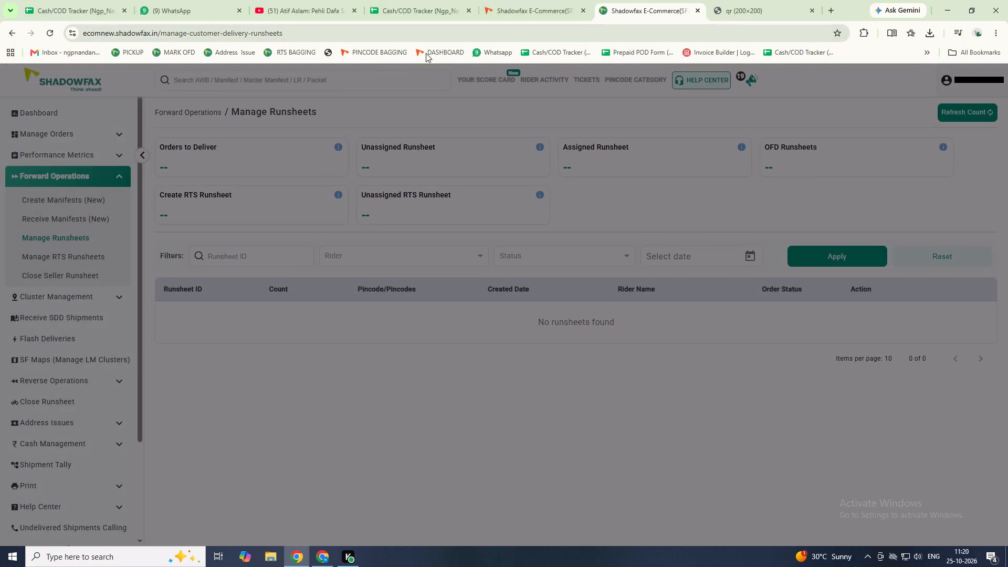
Start a new customer pickup runsheet and select the 440035 and 440008 clusters.
{"action": "left_click", "coordinate": [138, 56]}
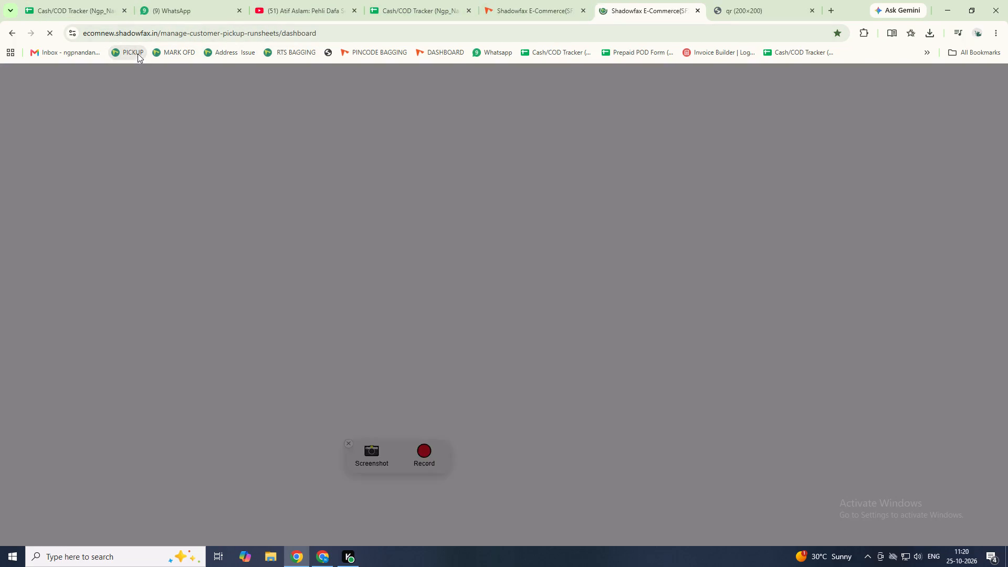
{"action": "left_click", "coordinate": [237, 114]}
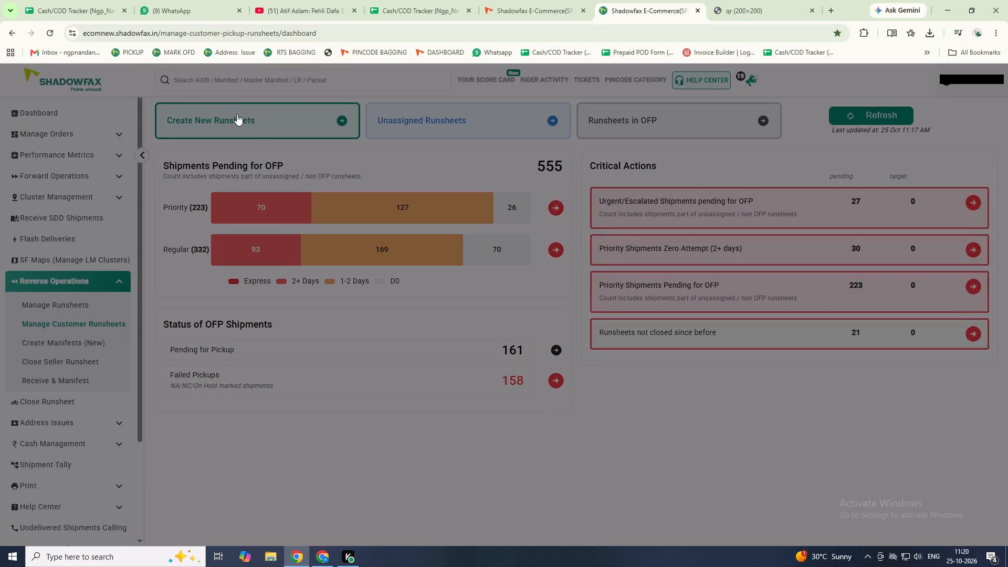
{"action": "left_click", "coordinate": [318, 126]}
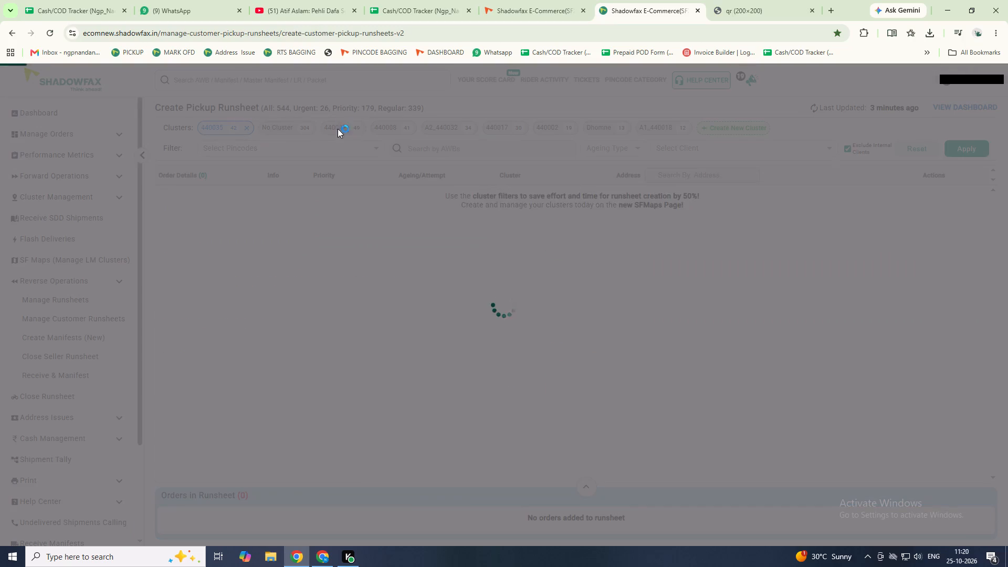
{"action": "left_click", "coordinate": [389, 130]}
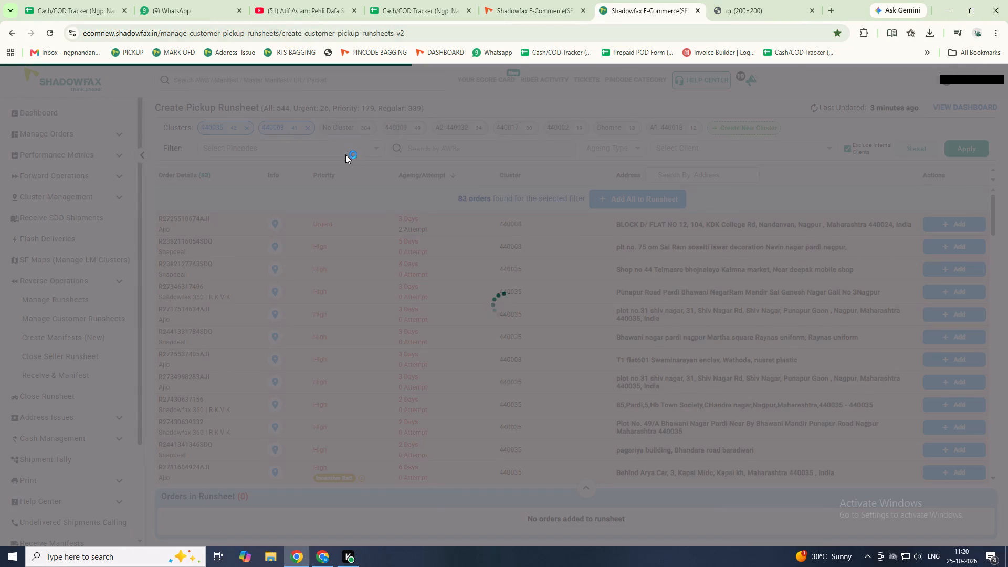
Filter the pickup orders by pincodes 440008 and 440035 and sort them by ageing/attempt in ascending order.
{"action": "left_click", "coordinate": [341, 152]}
{"action": "left_click", "coordinate": [290, 202]}
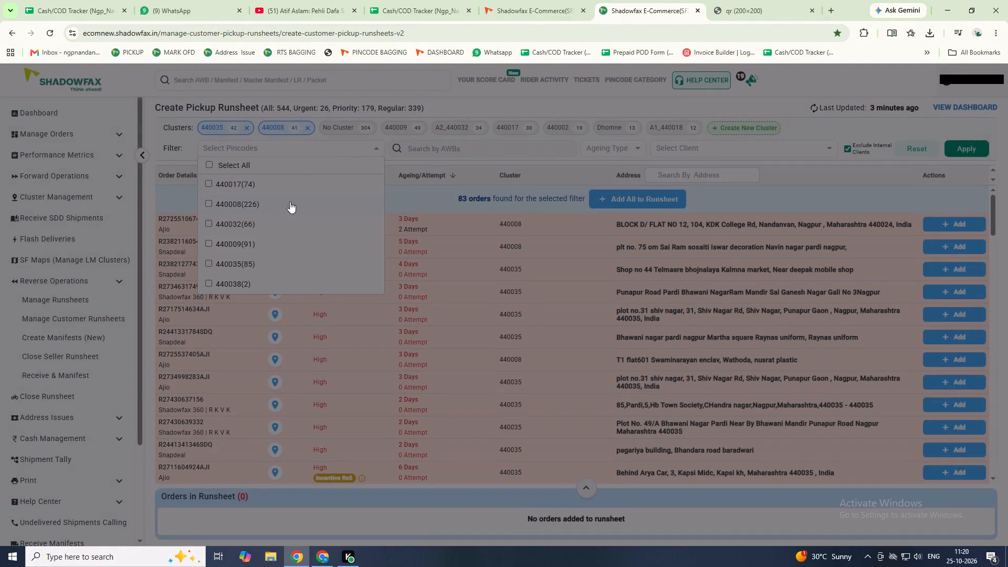
{"action": "left_click", "coordinate": [235, 259]}
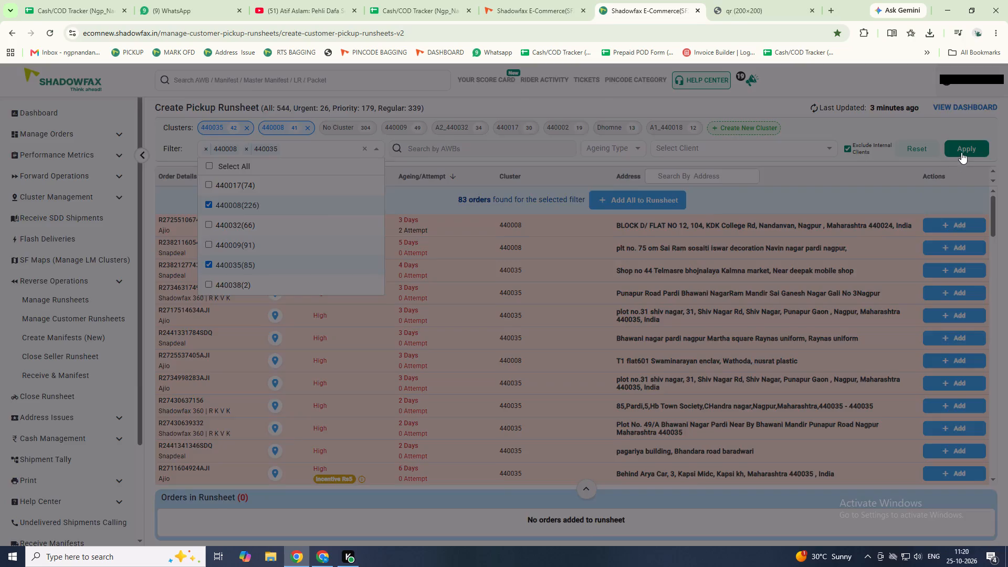
{"action": "left_click", "coordinate": [961, 152]}
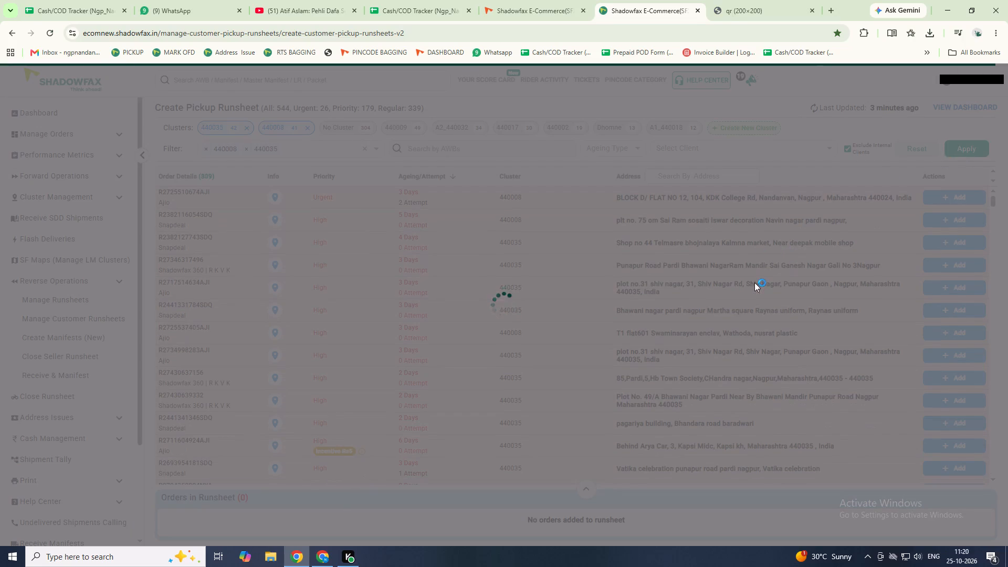
{"action": "left_click", "coordinate": [435, 179]}
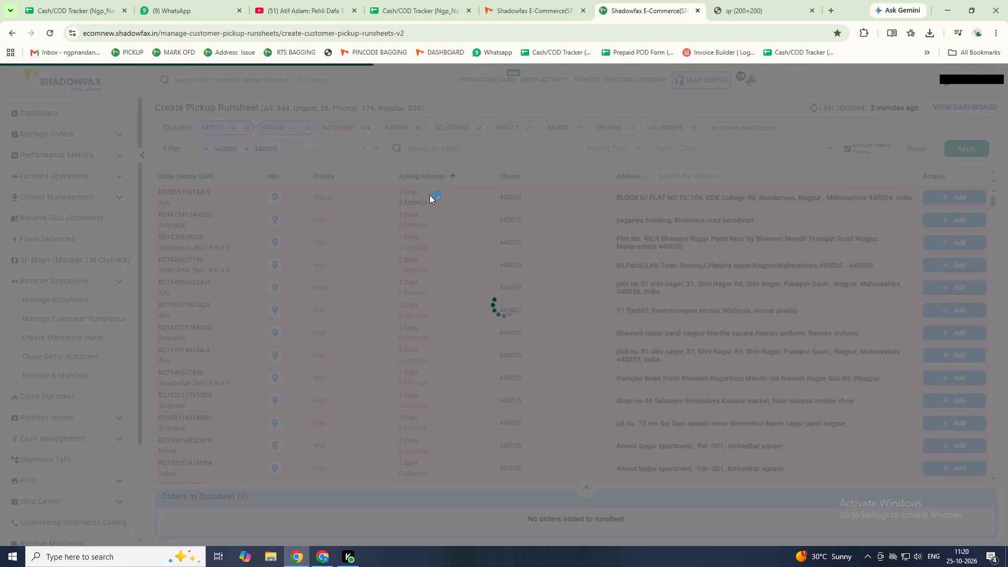
{"action": "scroll", "coordinate": [682, 261], "scroll_direction": "down", "scroll_amount": 1}
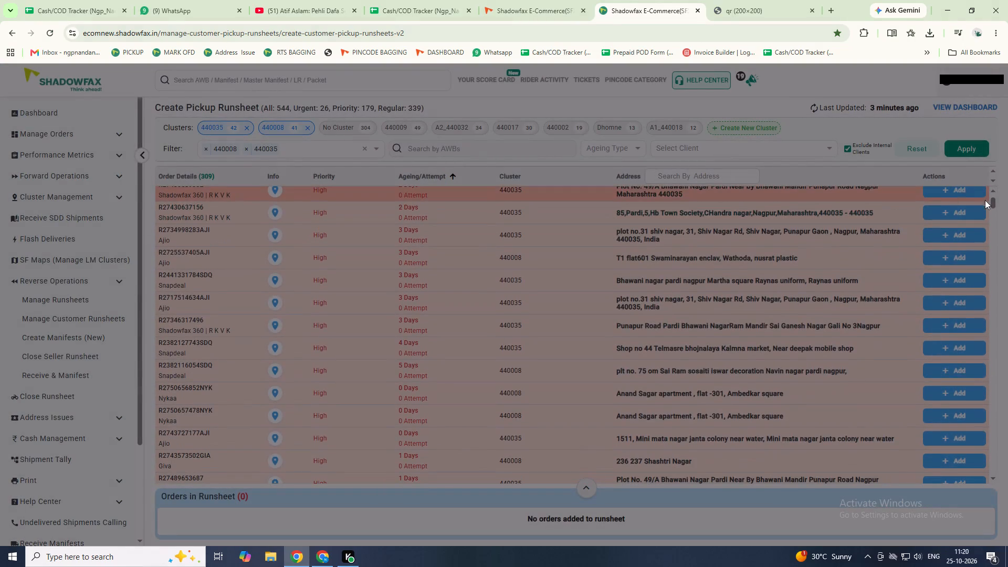
{"action": "left_click_drag", "start_coordinate": [993, 205], "coordinate": [993, 529]}
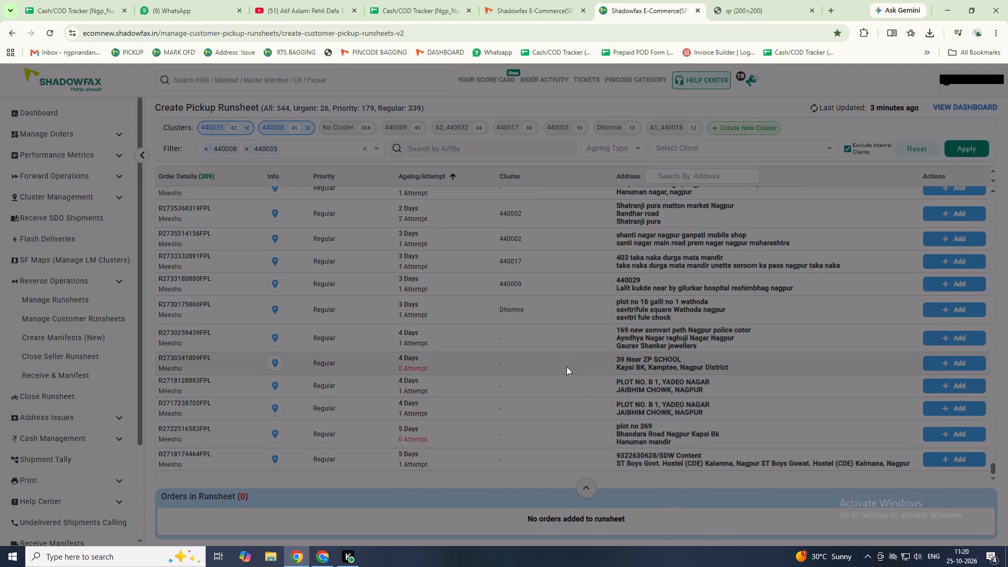
{"action": "double_click", "coordinate": [199, 332]}
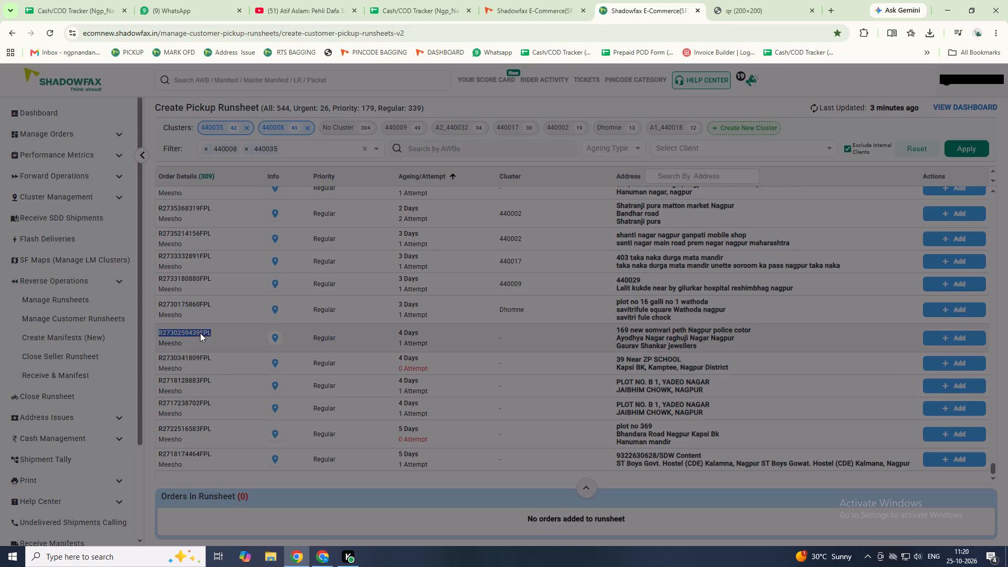
{"action": "key", "text": "ctrl+f"}
{"action": "key", "text": "ctrl+x"}
{"action": "key", "text": "ctrl+f"}
{"action": "key", "text": "ctrl+x"}
{"action": "left_click", "coordinate": [569, 0]}
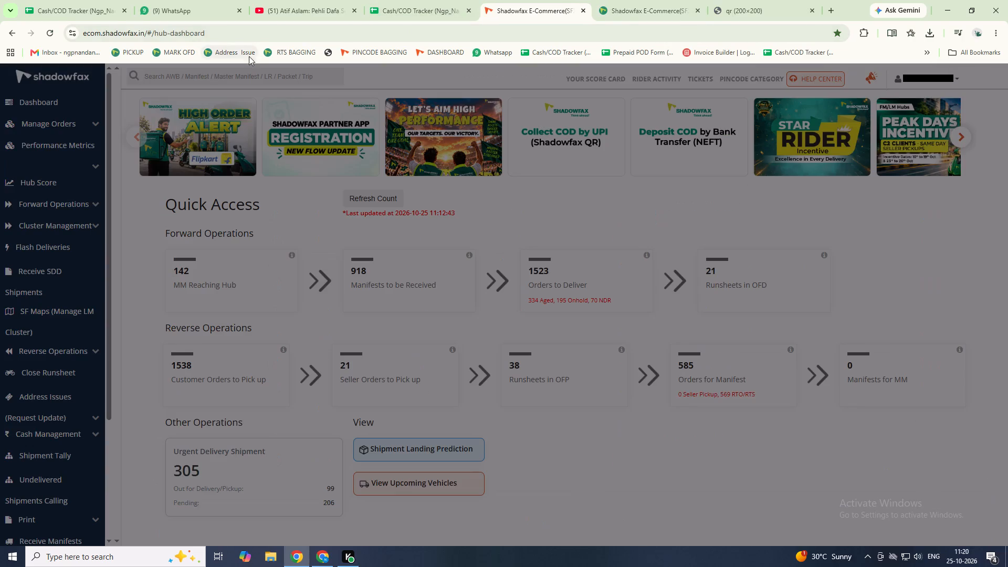
{"action": "left_click", "coordinate": [249, 56]}
{"action": "key", "text": "ctrl+v"}
{"action": "key", "text": "ctrl+v"}
{"action": "key", "text": "Return"}
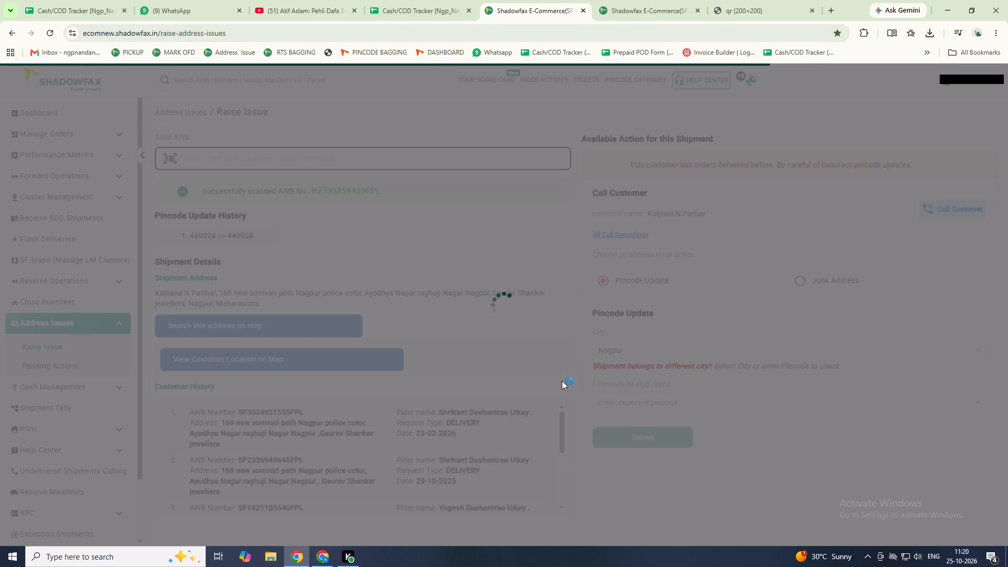
Submit a pincode update to 440024 | NGP_Digori for the scanned shipment.
{"action": "left_click", "coordinate": [626, 402]}
{"action": "type", "text": "024"}
{"action": "key", "text": "Return"}
{"action": "key", "text": "Tab"}
{"action": "key", "text": "Return"}
{"action": "key", "text": "Tab"}
{"action": "key", "text": "Return"}
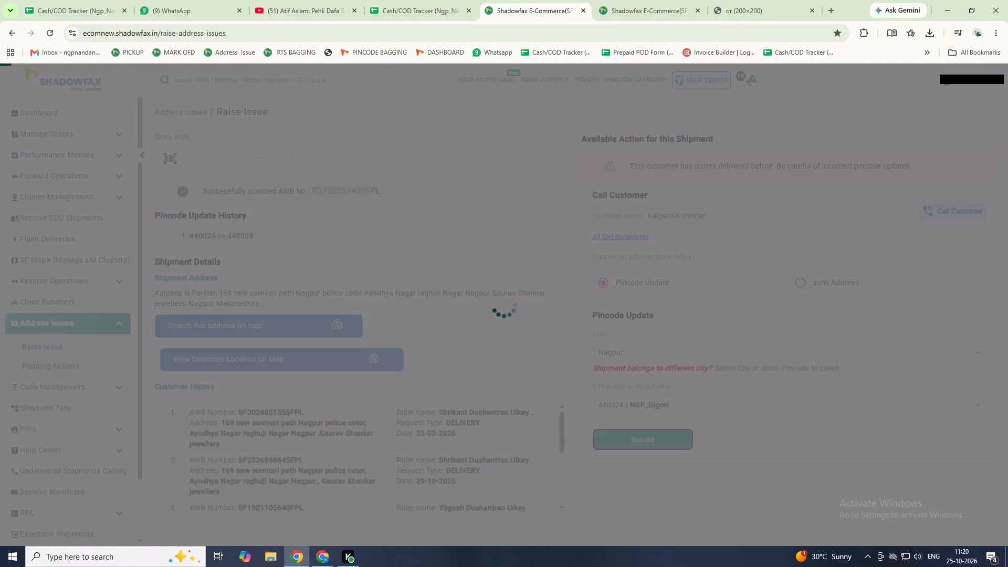
{"action": "left_click", "coordinate": [615, 0]}
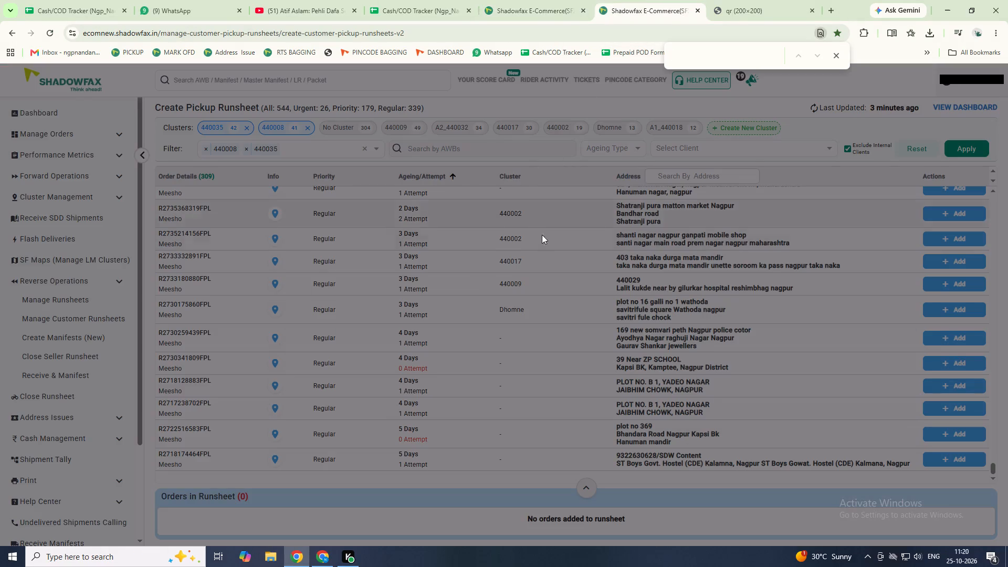
{"action": "scroll", "coordinate": [531, 315], "scroll_direction": "up", "scroll_amount": 1}
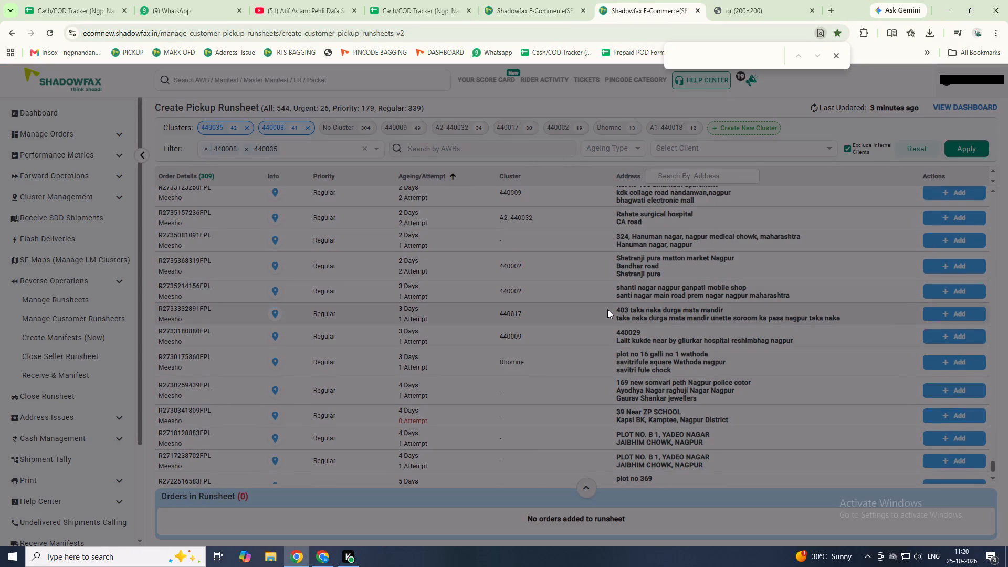
{"action": "scroll", "coordinate": [607, 309], "scroll_direction": "up", "scroll_amount": 1}
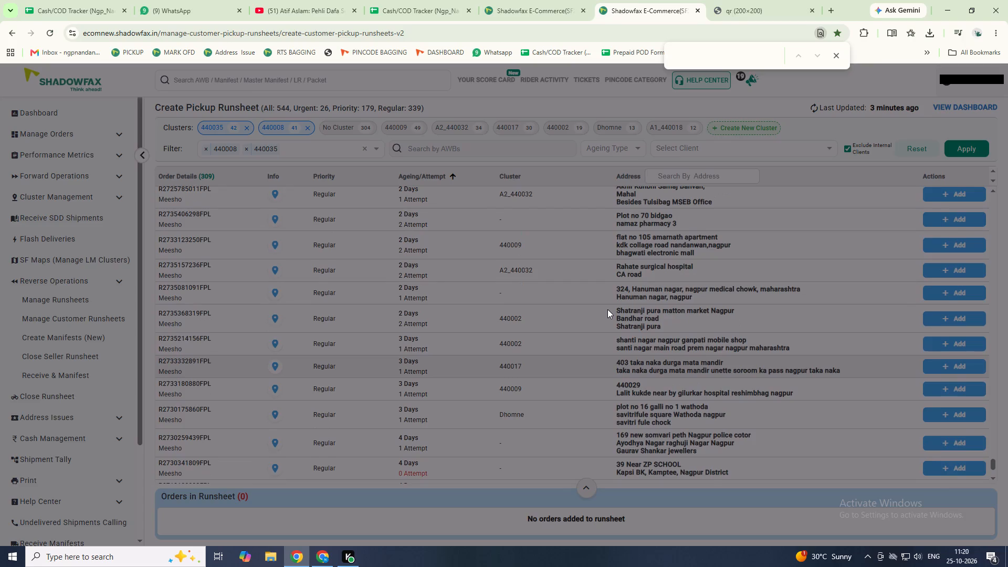
{"action": "scroll", "coordinate": [607, 309], "scroll_direction": "up", "scroll_amount": 2}
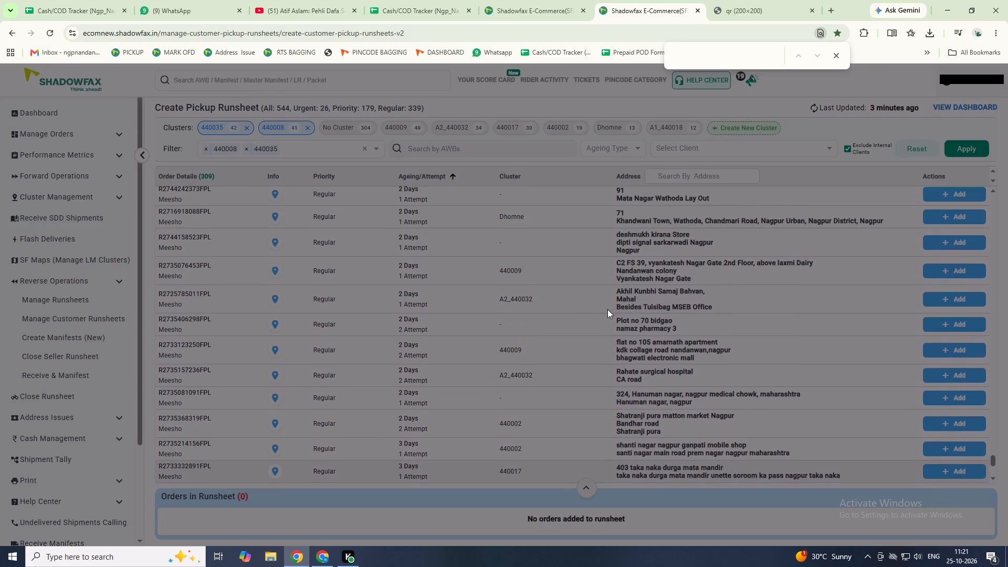
{"action": "left_click", "coordinate": [973, 324]}
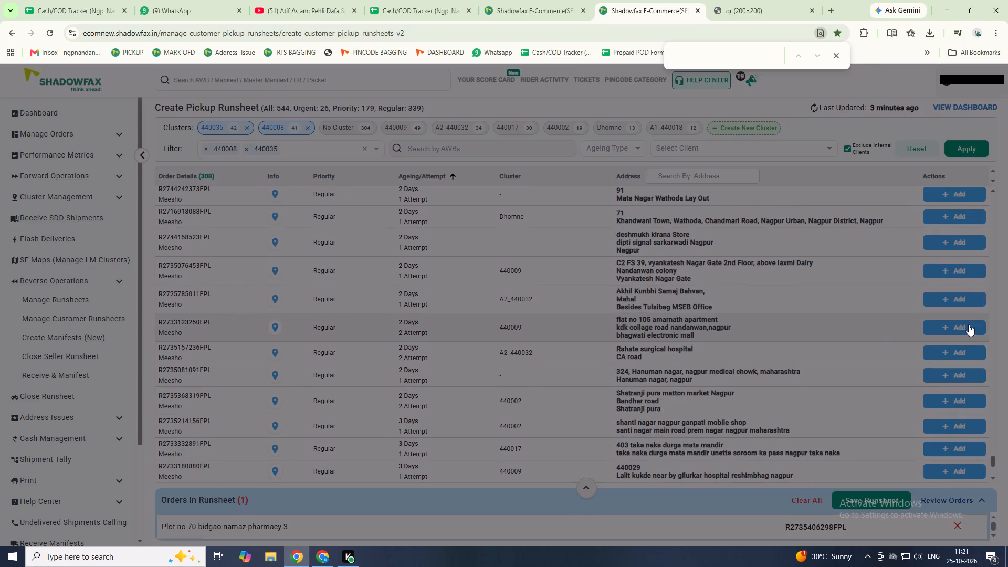
{"action": "scroll", "coordinate": [758, 334], "scroll_direction": "up", "scroll_amount": 2}
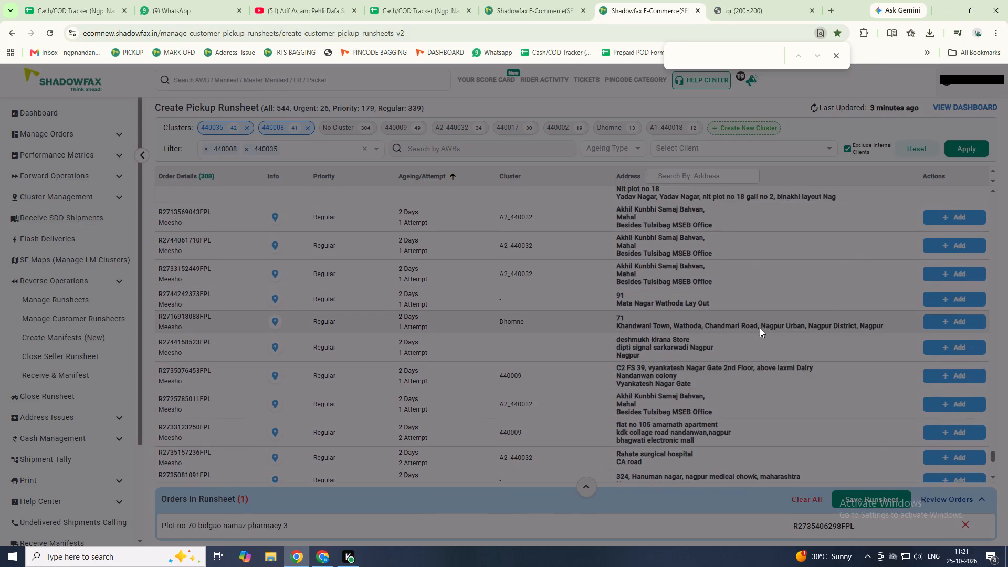
{"action": "scroll", "coordinate": [758, 328], "scroll_direction": "up", "scroll_amount": 1}
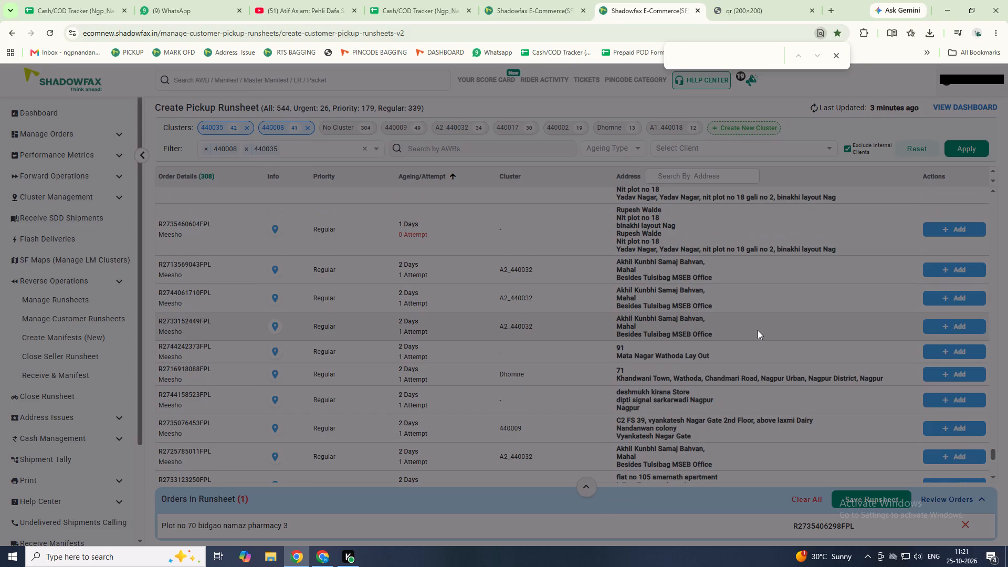
{"action": "middle_click", "coordinate": [758, 330]}
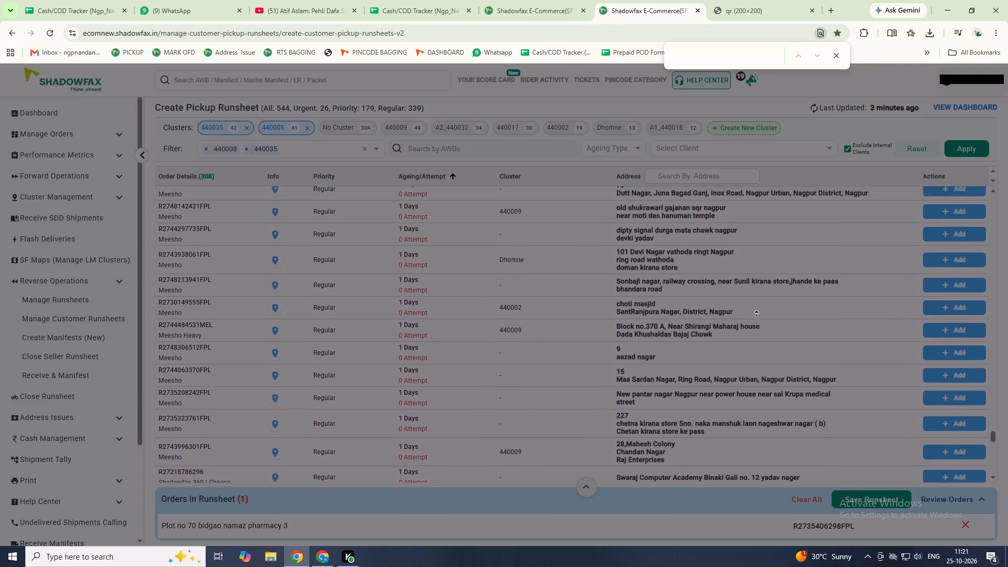
{"action": "key", "text": "space"}
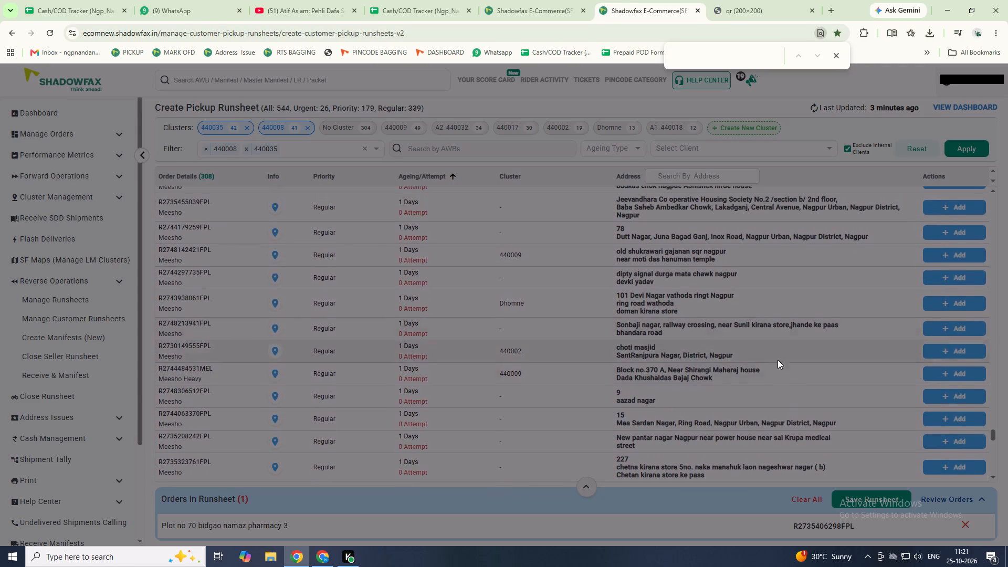
{"action": "left_click", "coordinate": [936, 394]}
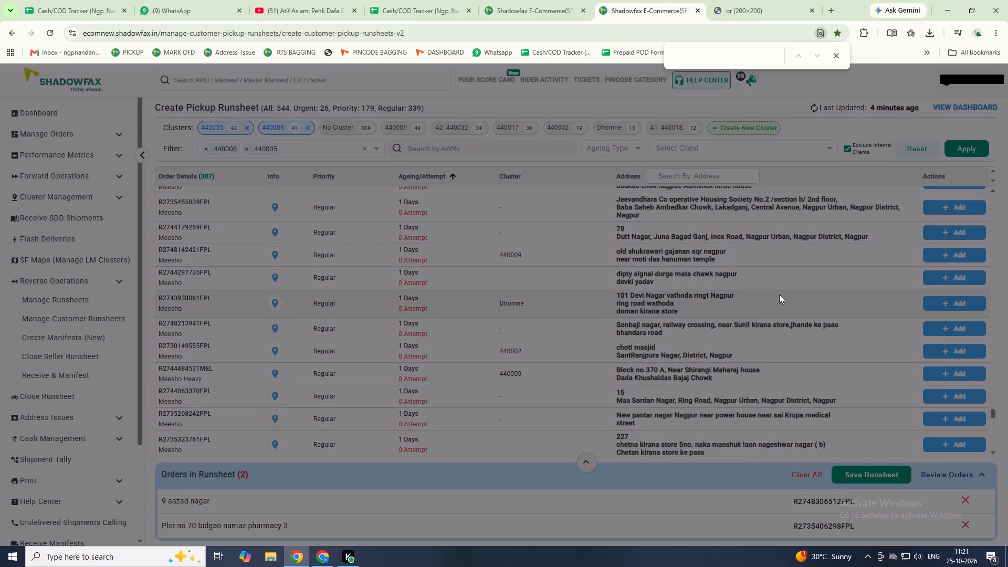
{"action": "scroll", "coordinate": [782, 292], "scroll_direction": "up", "scroll_amount": 1}
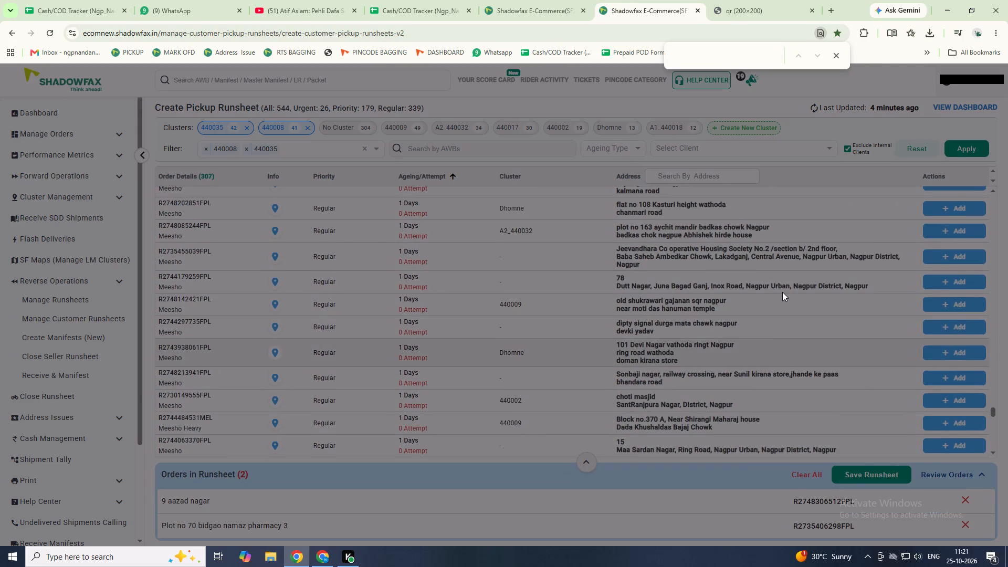
{"action": "scroll", "coordinate": [782, 292], "scroll_direction": "up", "scroll_amount": 1}
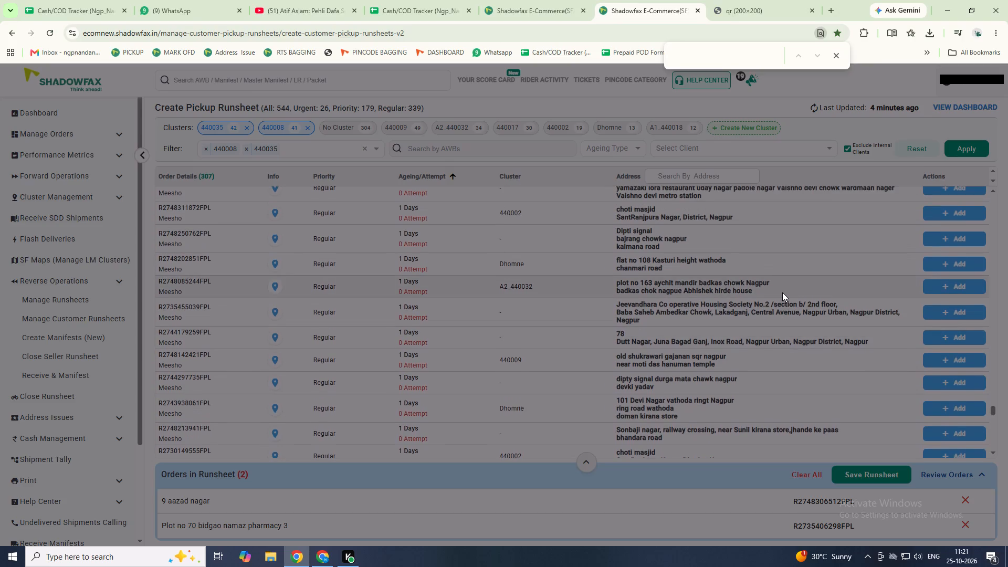
{"action": "scroll", "coordinate": [782, 292], "scroll_direction": "up", "scroll_amount": 1}
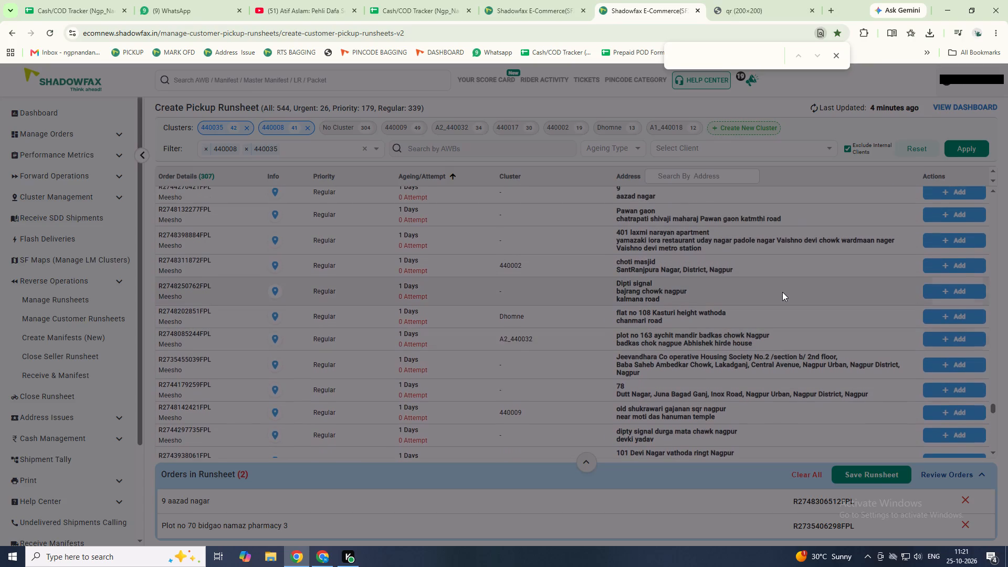
{"action": "scroll", "coordinate": [782, 294], "scroll_direction": "up", "scroll_amount": 1}
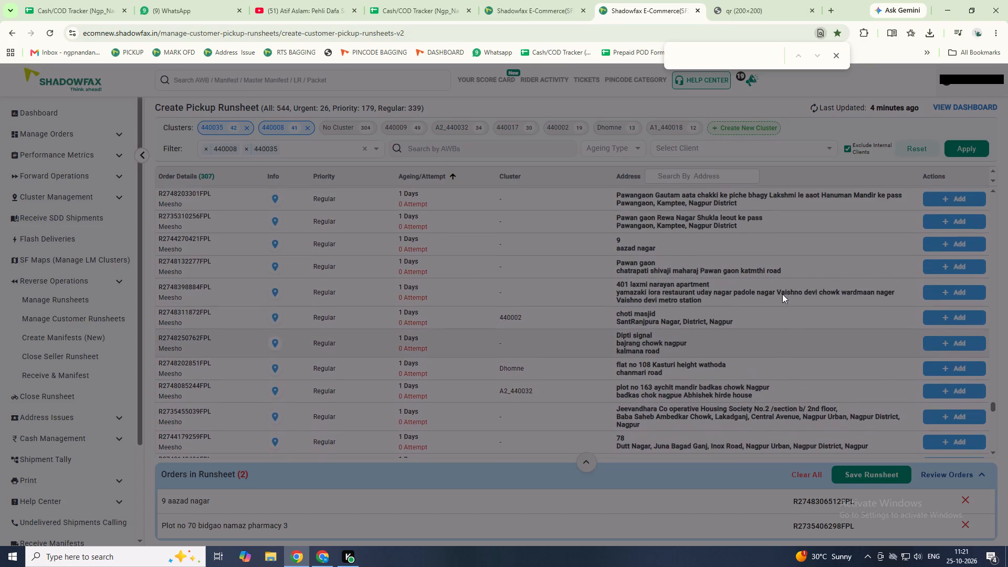
{"action": "left_click", "coordinate": [943, 245]}
{"action": "scroll", "coordinate": [835, 261], "scroll_direction": "up", "scroll_amount": 1}
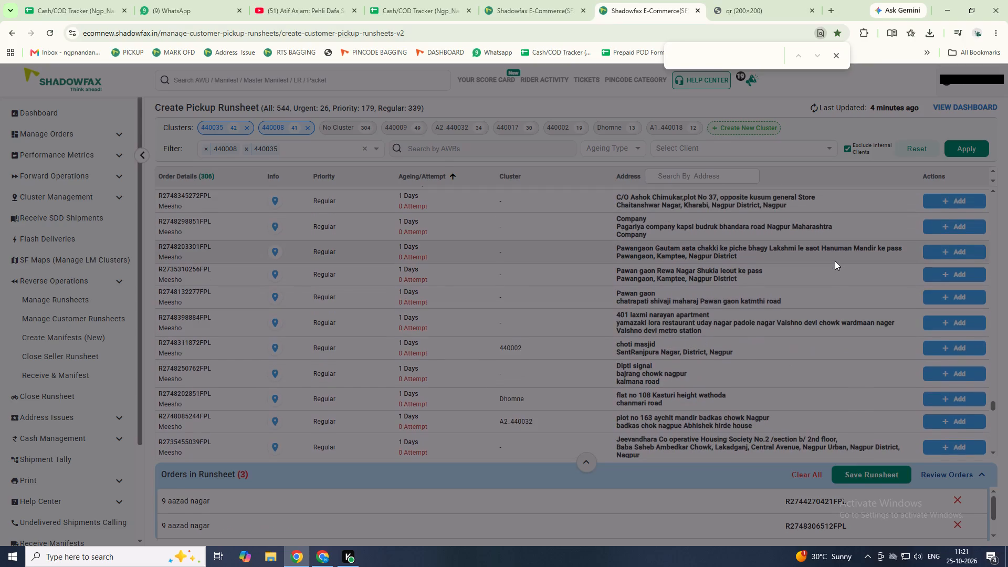
{"action": "scroll", "coordinate": [835, 261], "scroll_direction": "up", "scroll_amount": 1}
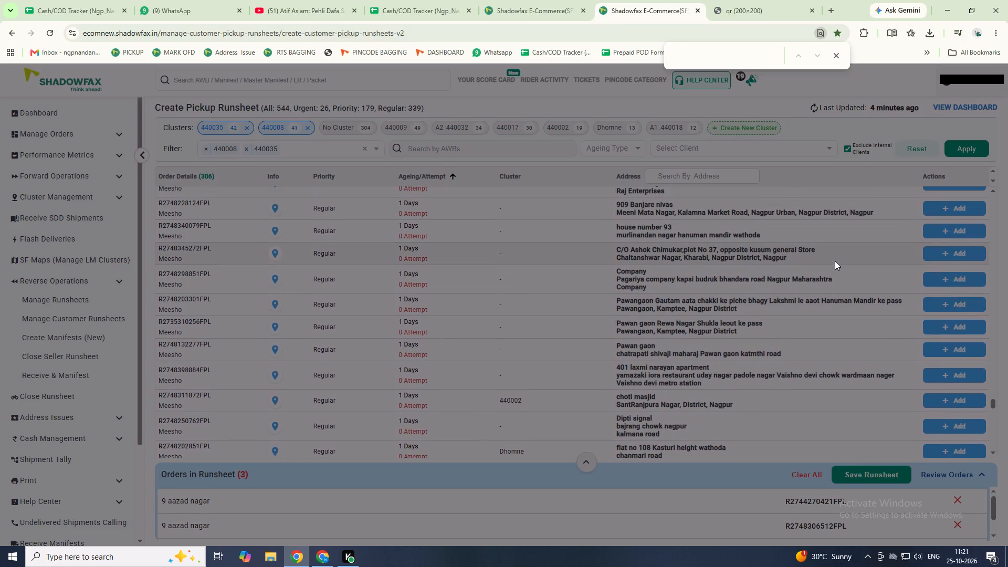
{"action": "scroll", "coordinate": [835, 261], "scroll_direction": "up", "scroll_amount": 2}
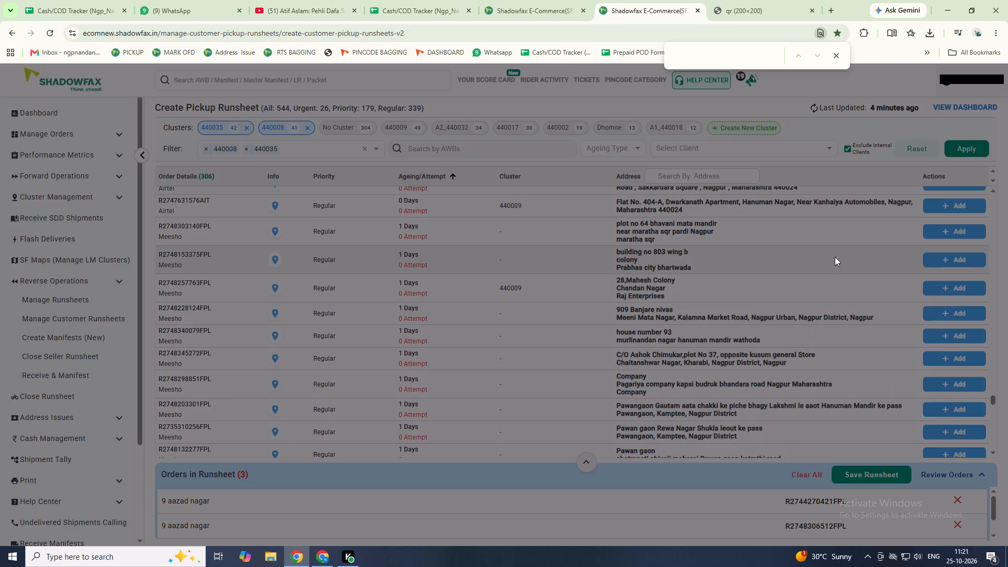
{"action": "scroll", "coordinate": [813, 270], "scroll_direction": "up", "scroll_amount": 1}
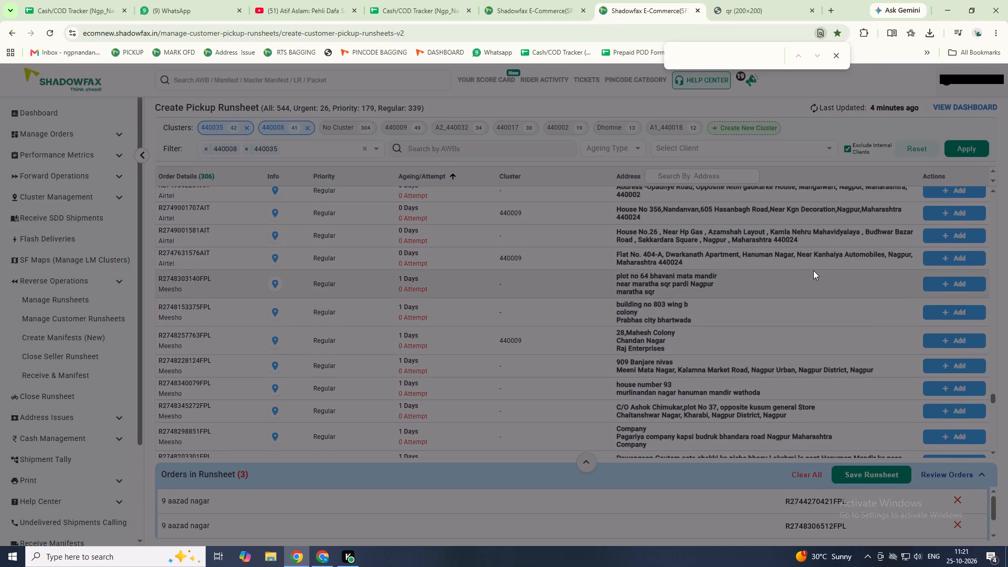
{"action": "scroll", "coordinate": [813, 270], "scroll_direction": "up", "scroll_amount": 1}
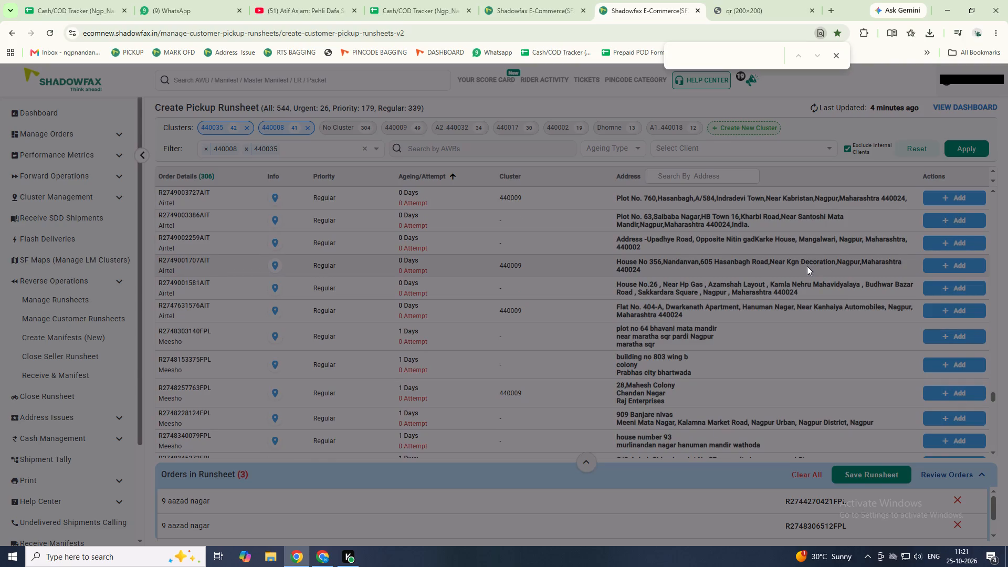
{"action": "scroll", "coordinate": [807, 266], "scroll_direction": "up", "scroll_amount": 1}
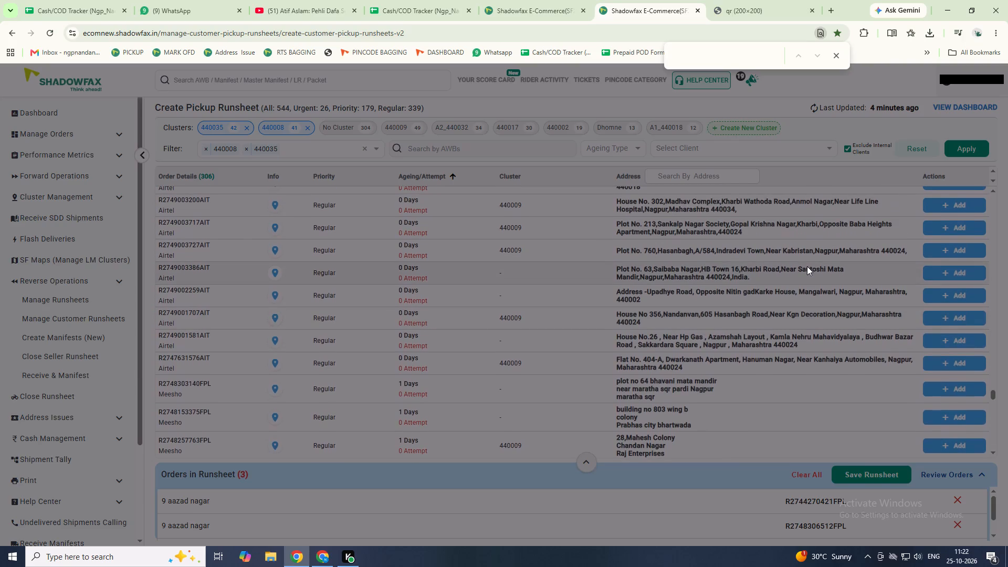
{"action": "scroll", "coordinate": [807, 266], "scroll_direction": "up", "scroll_amount": 2}
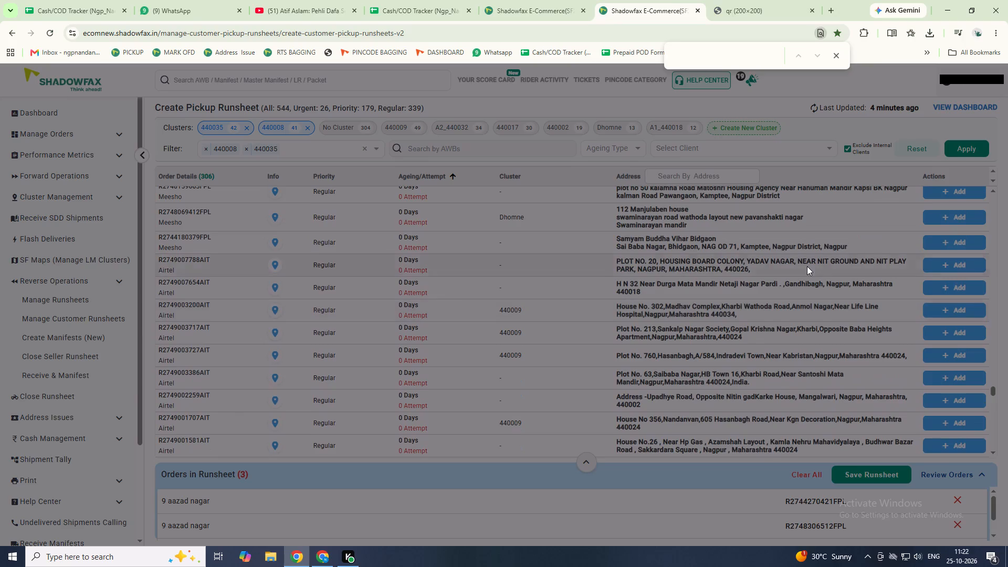
{"action": "left_click", "coordinate": [946, 243]}
{"action": "scroll", "coordinate": [842, 261], "scroll_direction": "up", "scroll_amount": 2}
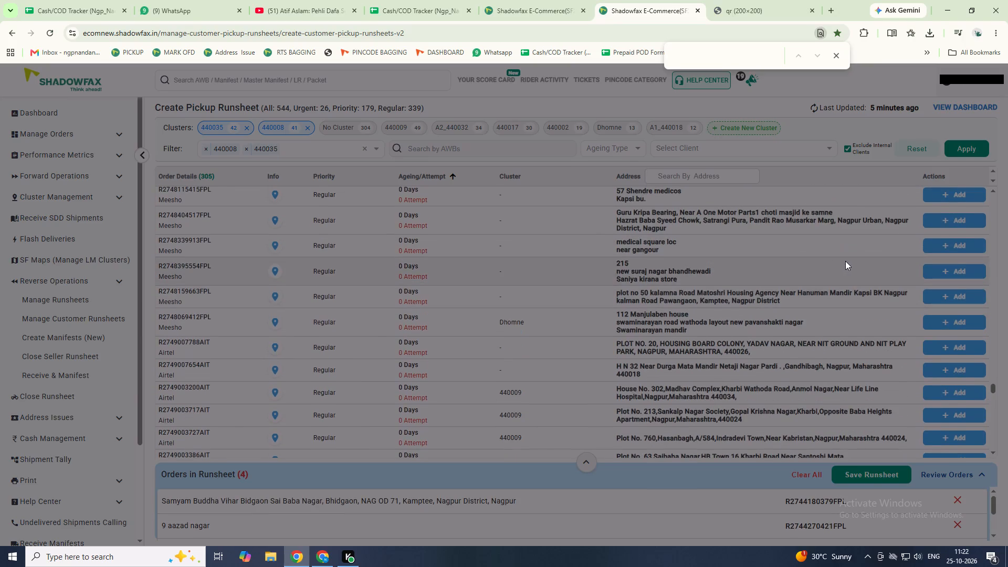
{"action": "scroll", "coordinate": [845, 261], "scroll_direction": "up", "scroll_amount": 2}
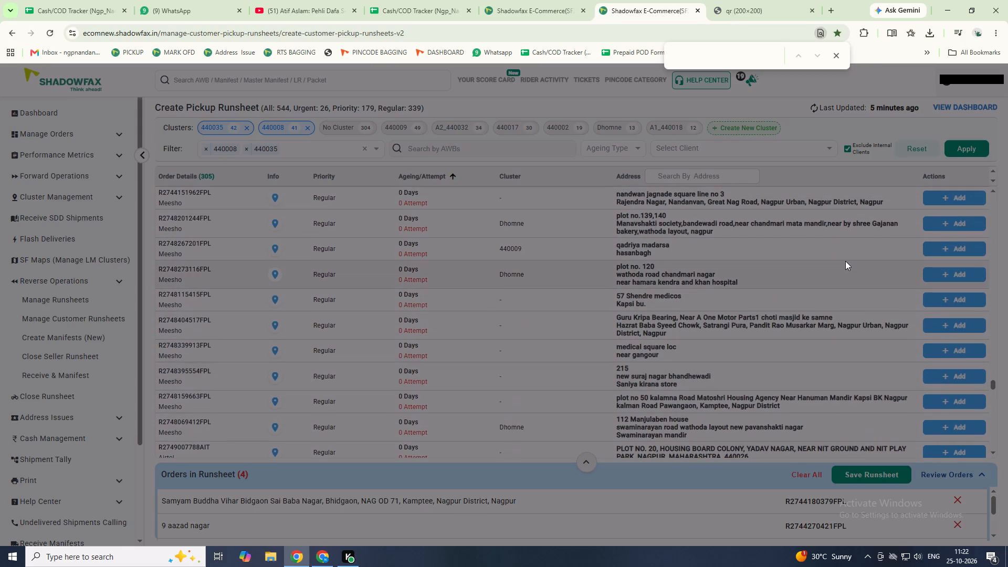
{"action": "scroll", "coordinate": [845, 261], "scroll_direction": "up", "scroll_amount": 1}
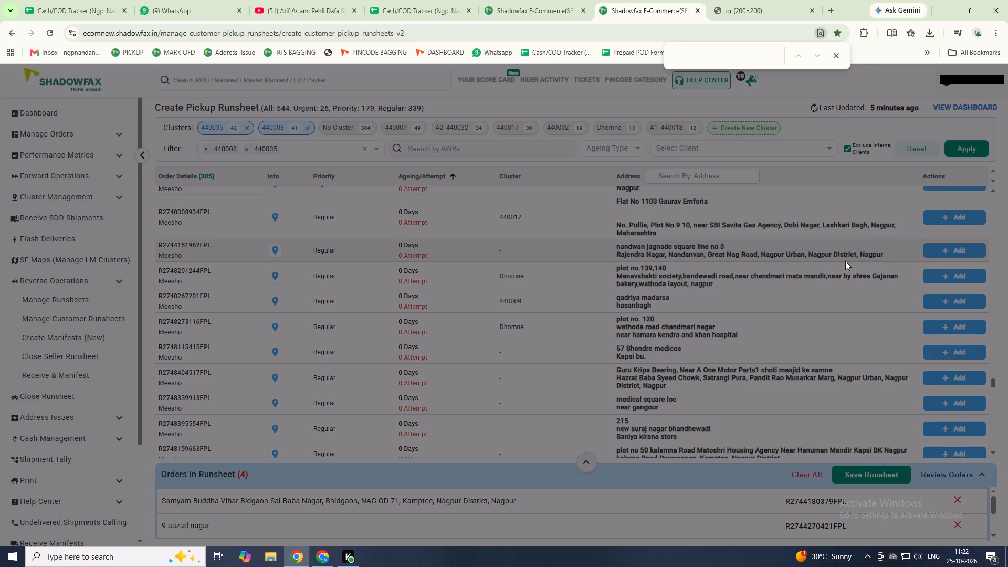
{"action": "scroll", "coordinate": [846, 261], "scroll_direction": "up", "scroll_amount": 1}
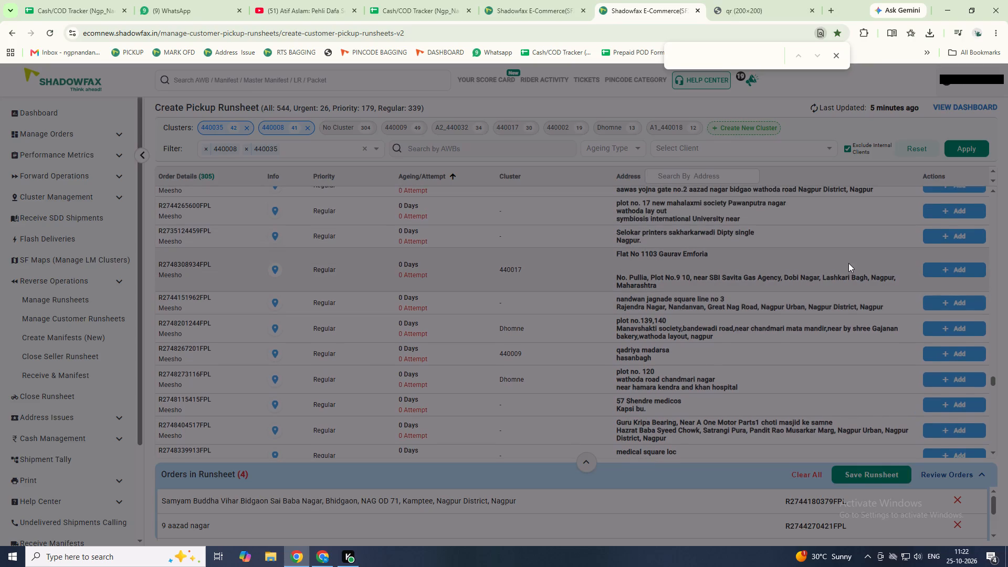
{"action": "scroll", "coordinate": [848, 263], "scroll_direction": "up", "scroll_amount": 1}
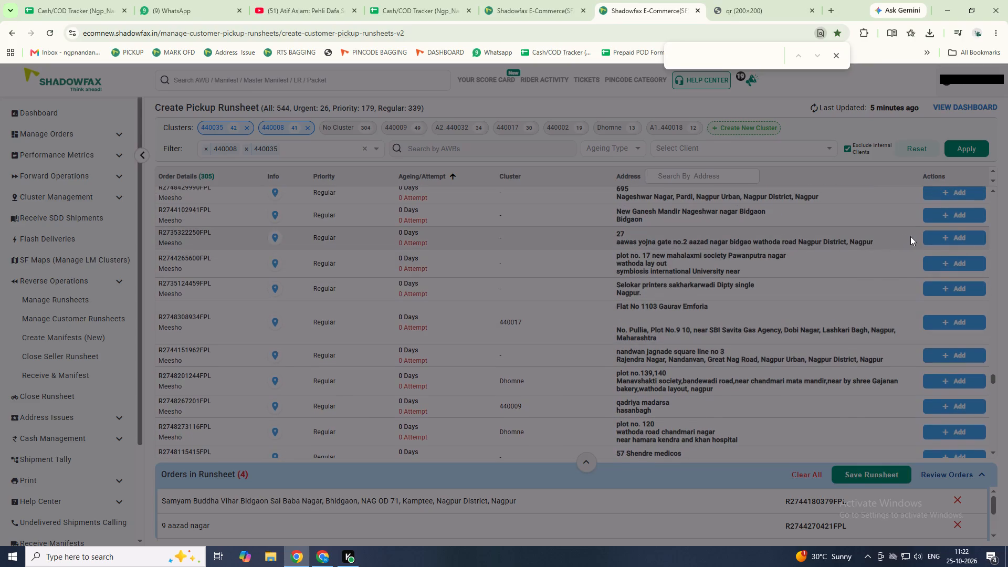
{"action": "left_click", "coordinate": [932, 238]}
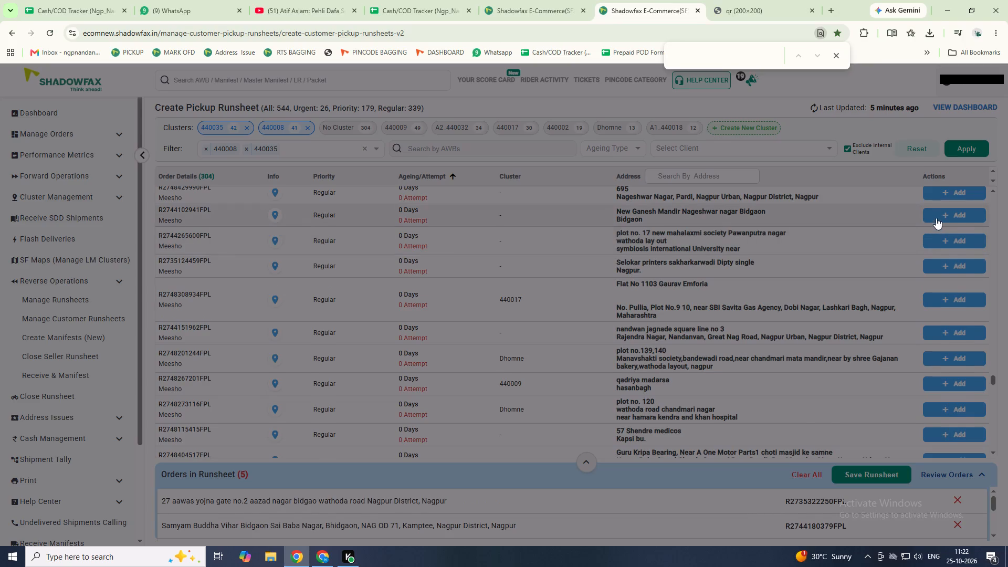
{"action": "left_click", "coordinate": [936, 218]}
{"action": "scroll", "coordinate": [878, 246], "scroll_direction": "up", "scroll_amount": 1}
{"action": "left_click", "coordinate": [941, 240]}
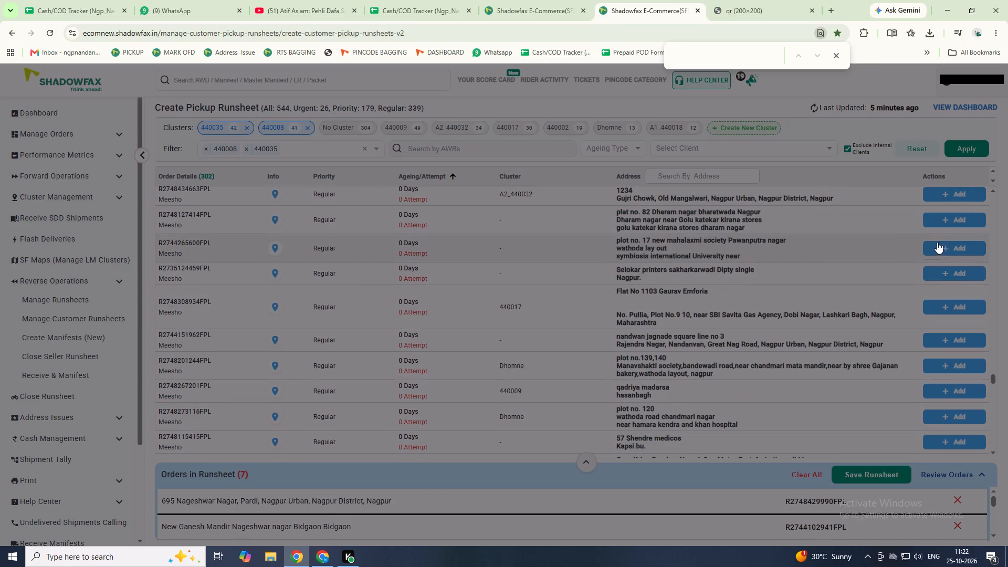
Examine the addresses of the remaining orders, from 0-day back through the 6-day to 2-day ones, for wrongly assigned pincodes.
{"action": "scroll", "coordinate": [834, 257], "scroll_direction": "up", "scroll_amount": 1}
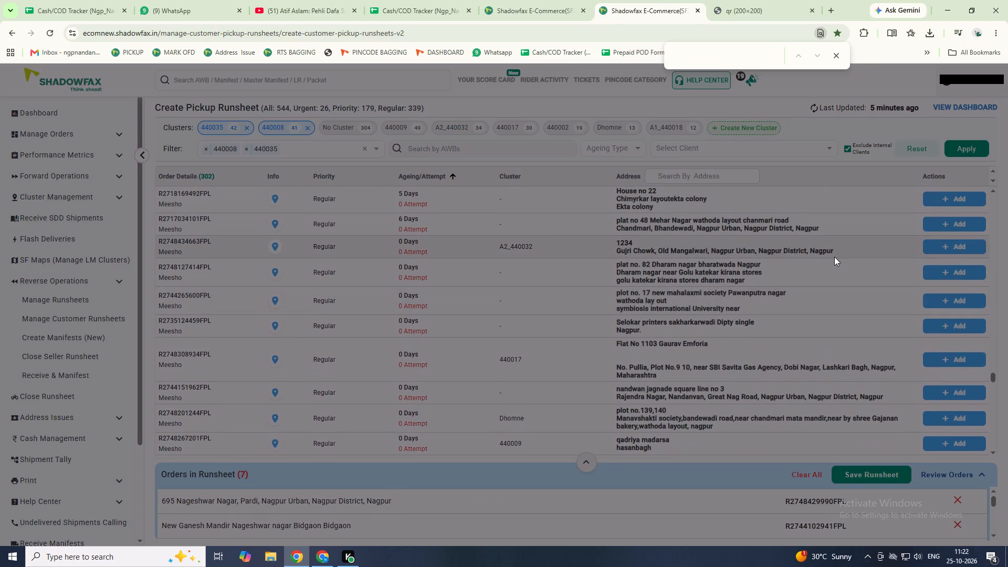
{"action": "scroll", "coordinate": [834, 257], "scroll_direction": "up", "scroll_amount": 2}
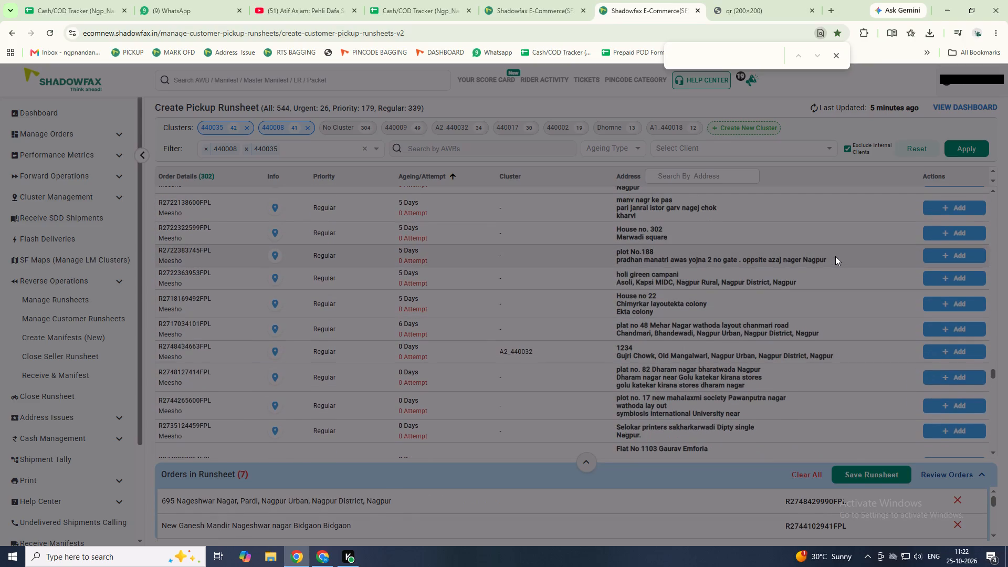
{"action": "scroll", "coordinate": [835, 256], "scroll_direction": "up", "scroll_amount": 1}
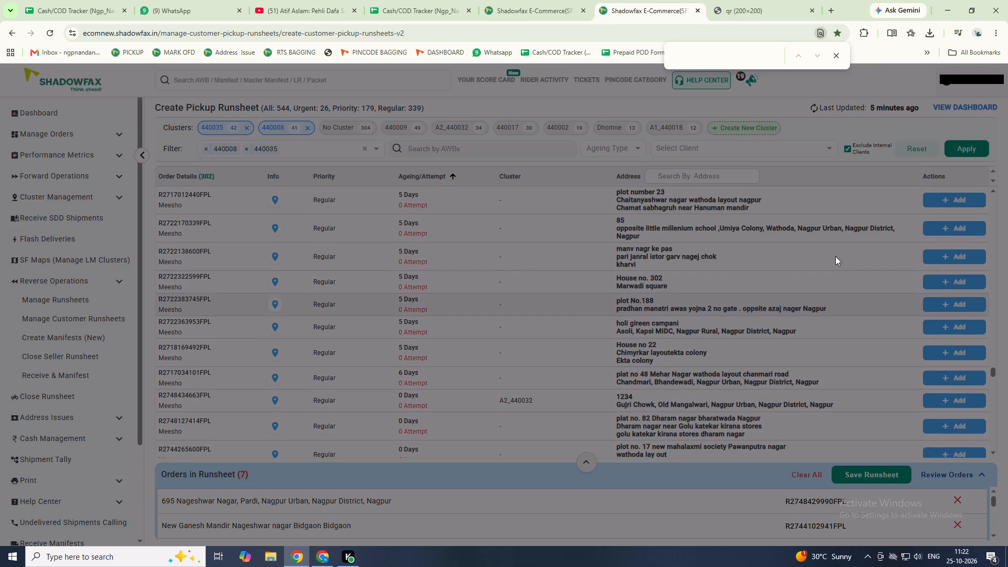
{"action": "scroll", "coordinate": [835, 256], "scroll_direction": "up", "scroll_amount": 1}
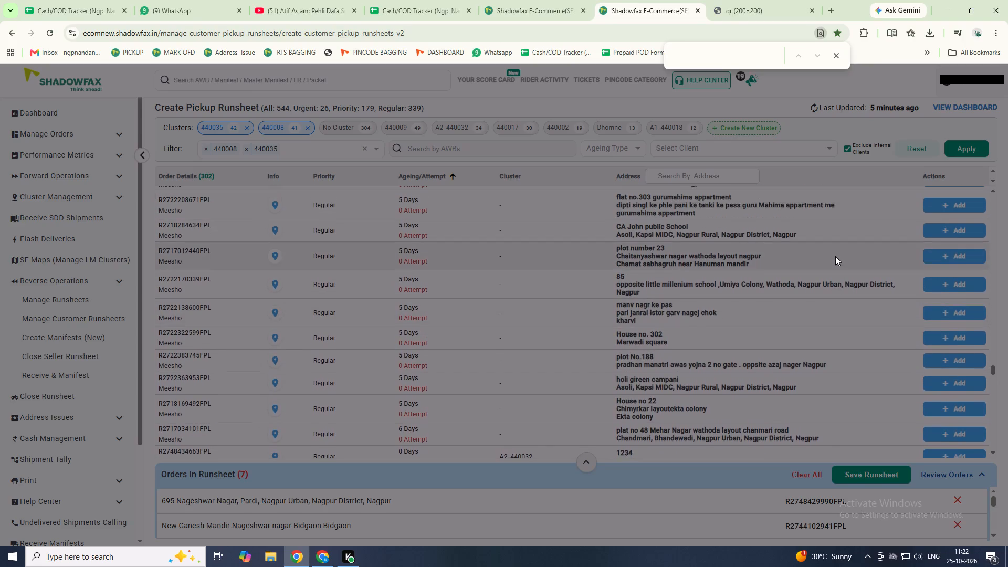
{"action": "scroll", "coordinate": [835, 256], "scroll_direction": "up", "scroll_amount": 2}
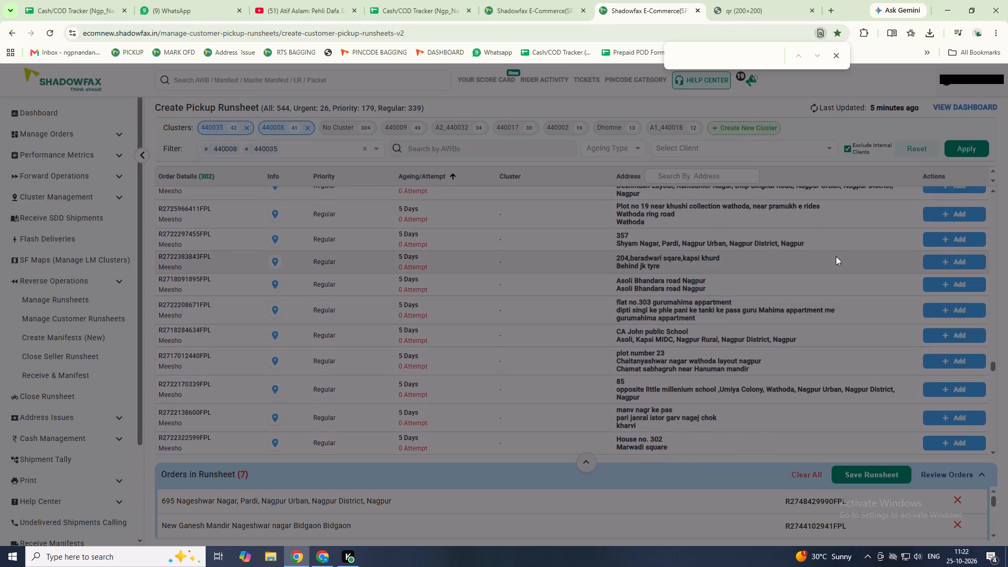
{"action": "scroll", "coordinate": [836, 256], "scroll_direction": "up", "scroll_amount": 1}
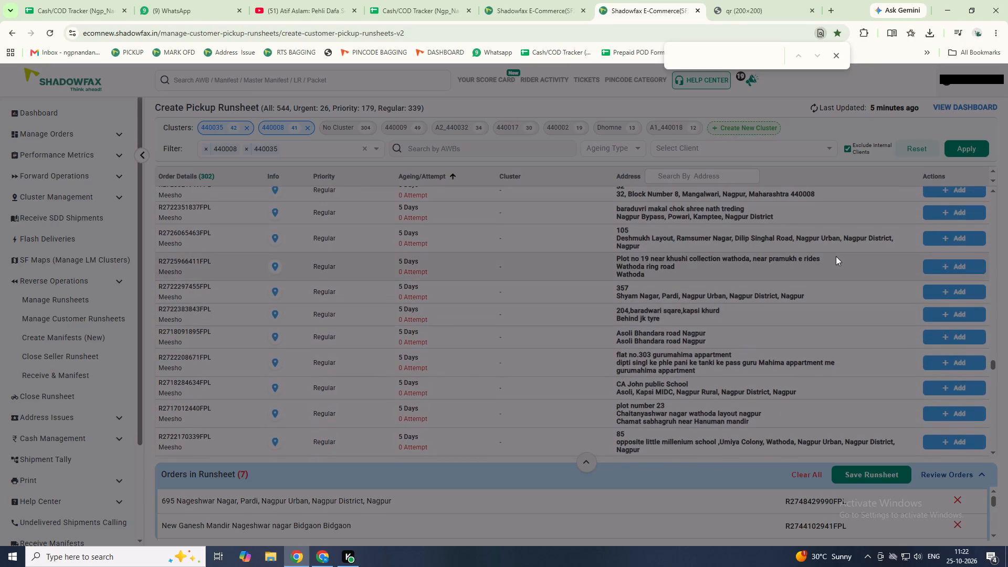
{"action": "scroll", "coordinate": [836, 256], "scroll_direction": "up", "scroll_amount": 1}
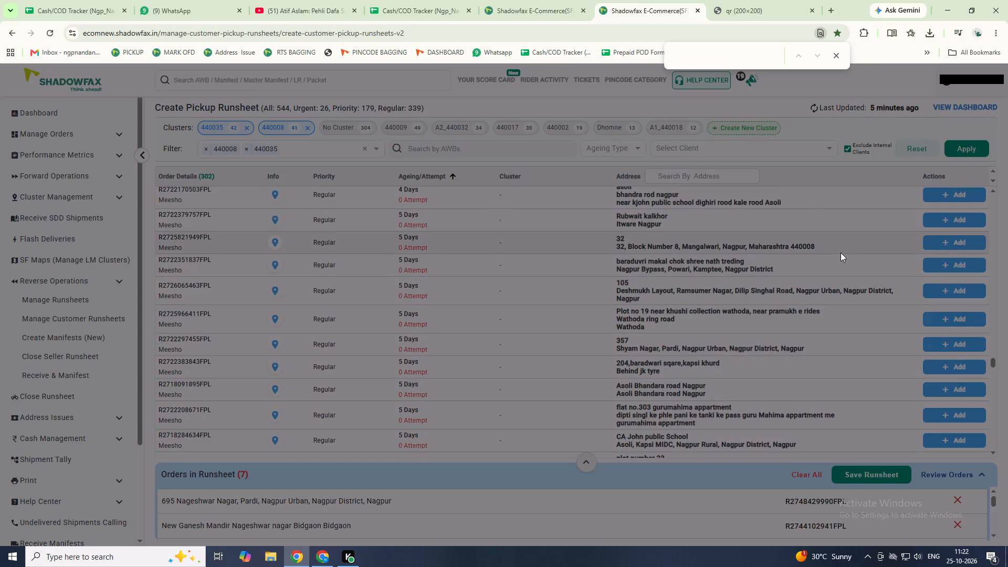
{"action": "scroll", "coordinate": [839, 253], "scroll_direction": "up", "scroll_amount": 1}
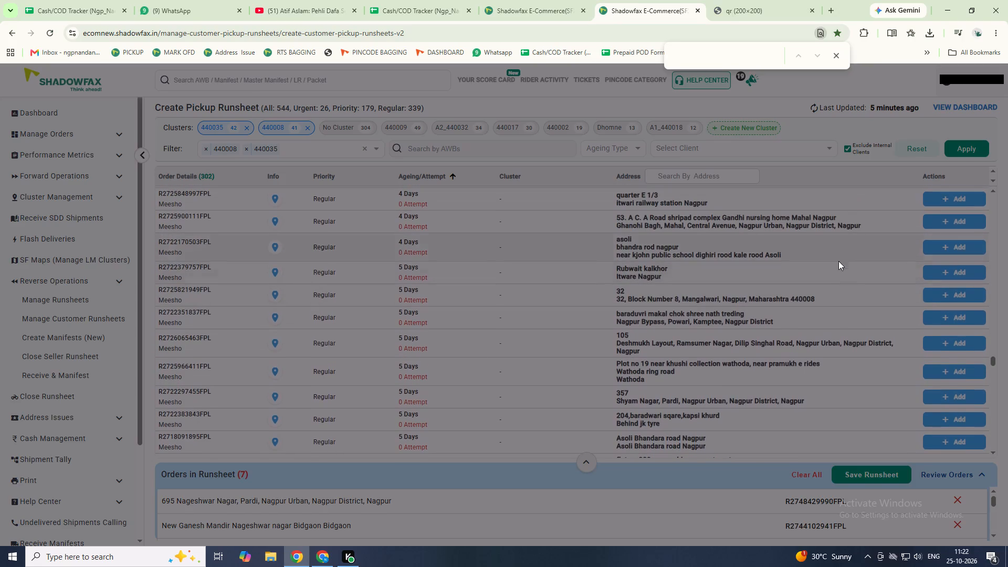
{"action": "scroll", "coordinate": [818, 278], "scroll_direction": "up", "scroll_amount": 1}
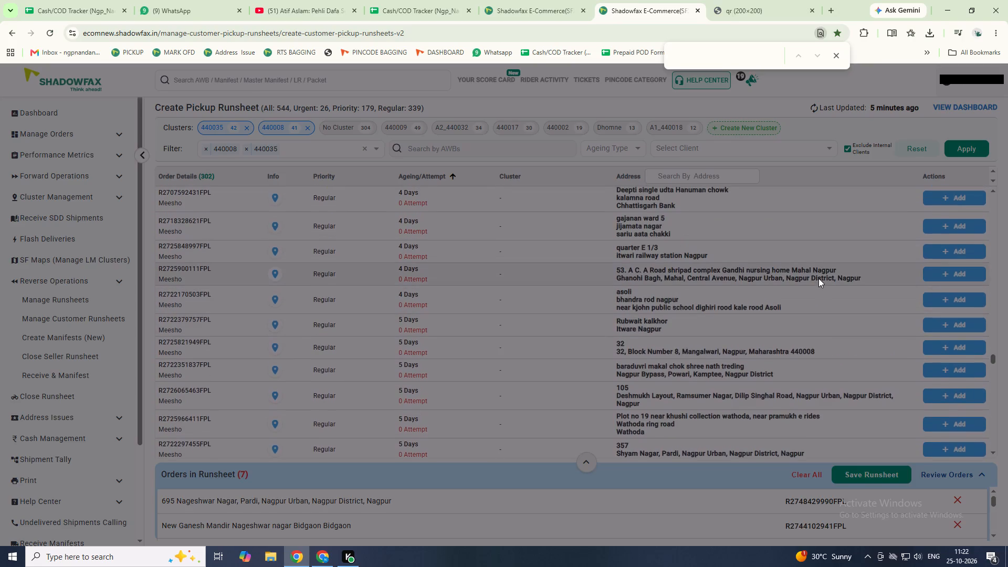
{"action": "scroll", "coordinate": [818, 278], "scroll_direction": "up", "scroll_amount": 2}
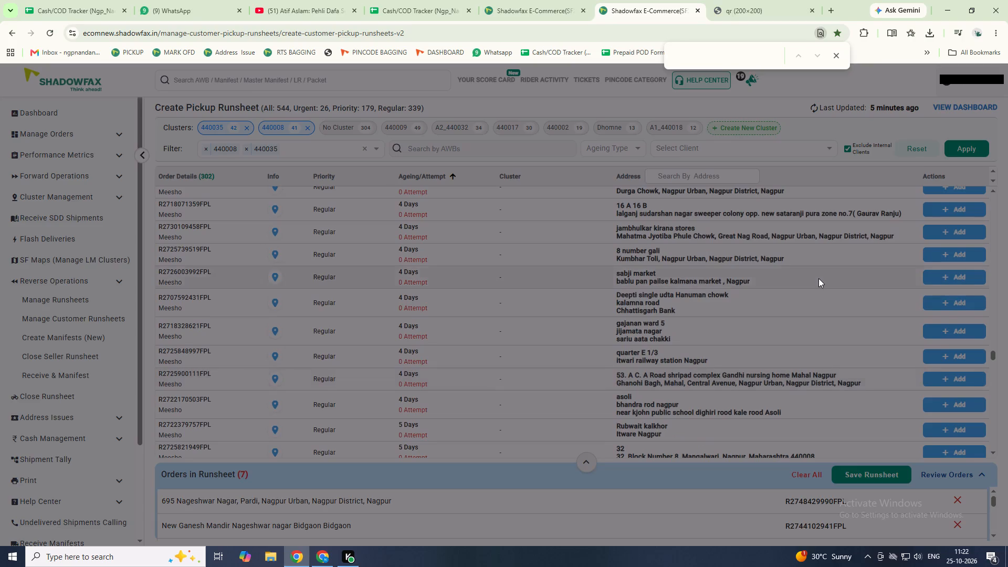
{"action": "scroll", "coordinate": [818, 278], "scroll_direction": "up", "scroll_amount": 1}
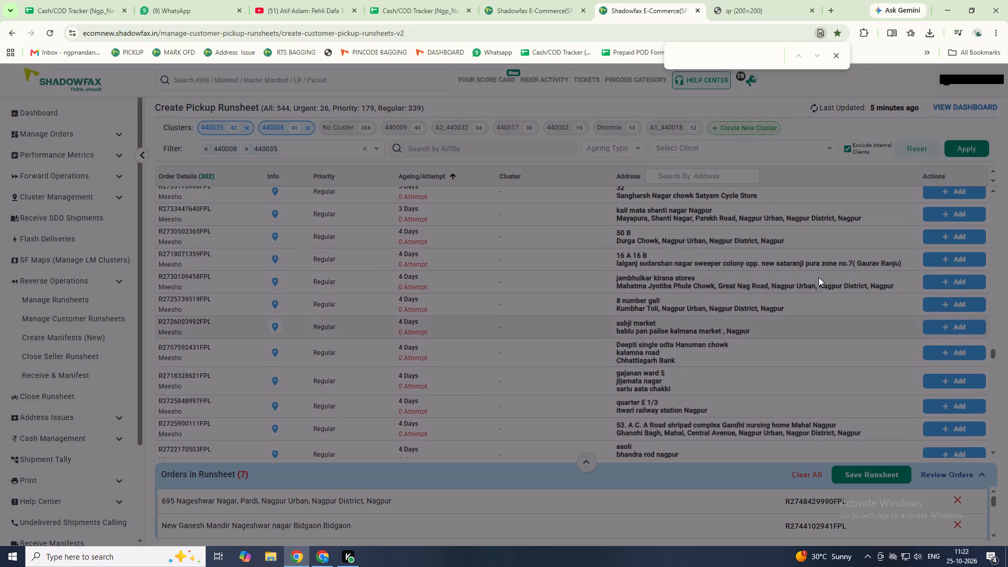
{"action": "scroll", "coordinate": [816, 282], "scroll_direction": "up", "scroll_amount": 2}
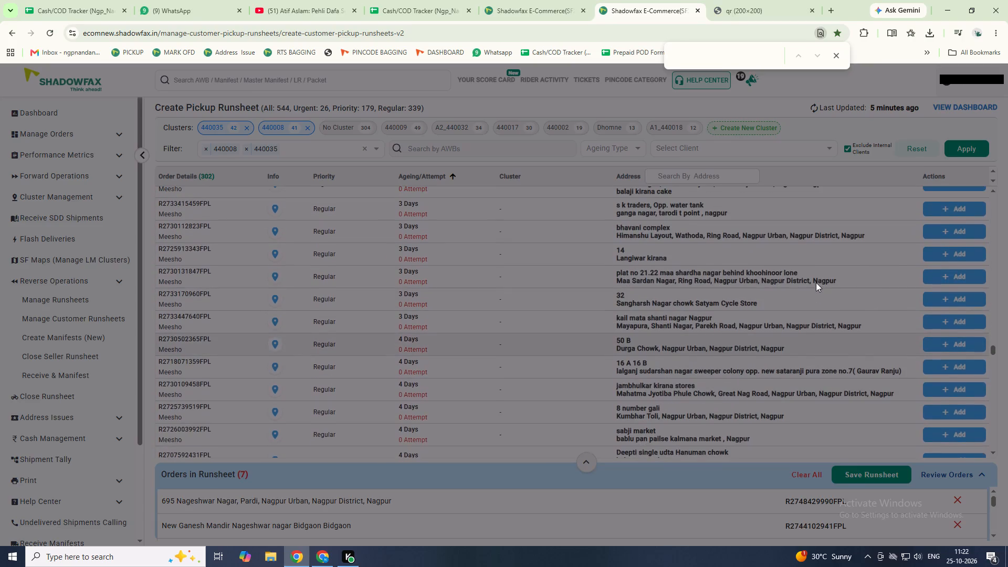
{"action": "scroll", "coordinate": [813, 285], "scroll_direction": "up", "scroll_amount": 2}
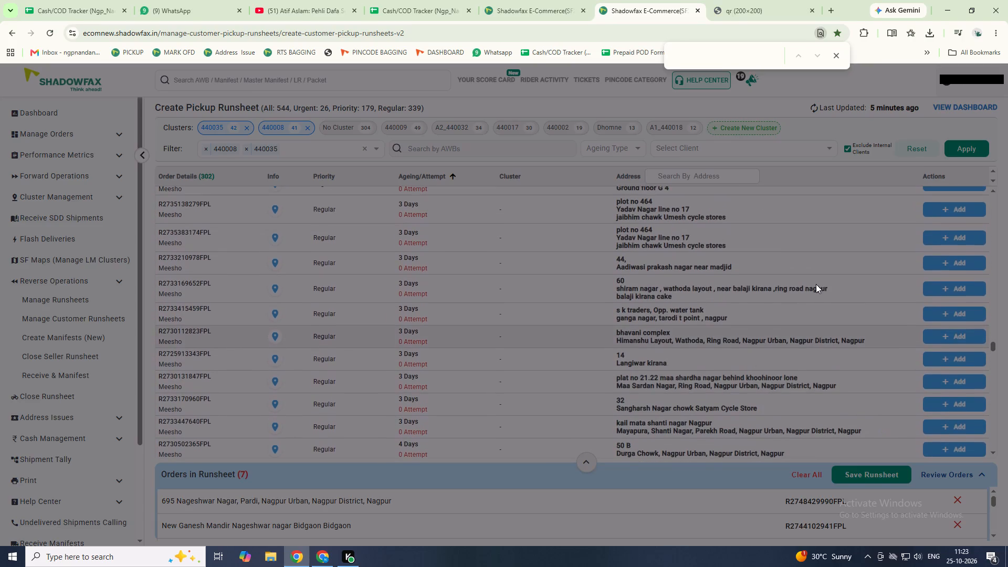
{"action": "scroll", "coordinate": [816, 283], "scroll_direction": "up", "scroll_amount": 1}
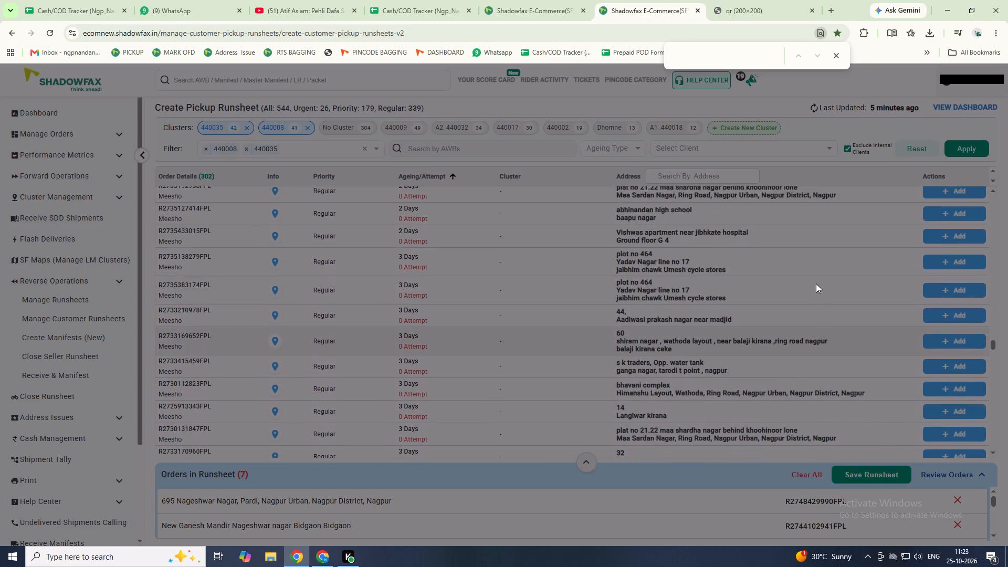
{"action": "scroll", "coordinate": [816, 283], "scroll_direction": "up", "scroll_amount": 1}
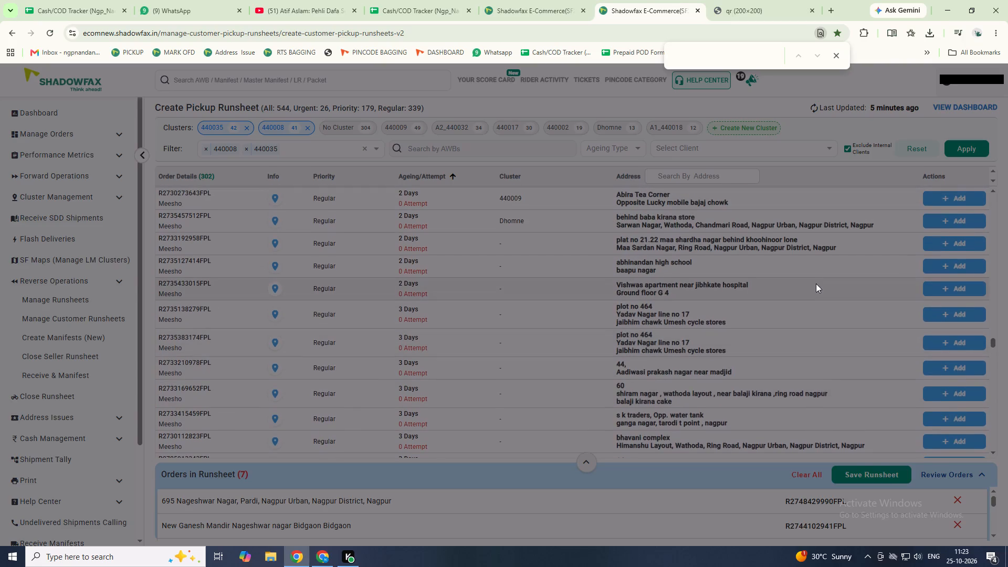
{"action": "scroll", "coordinate": [815, 283], "scroll_direction": "up", "scroll_amount": 2}
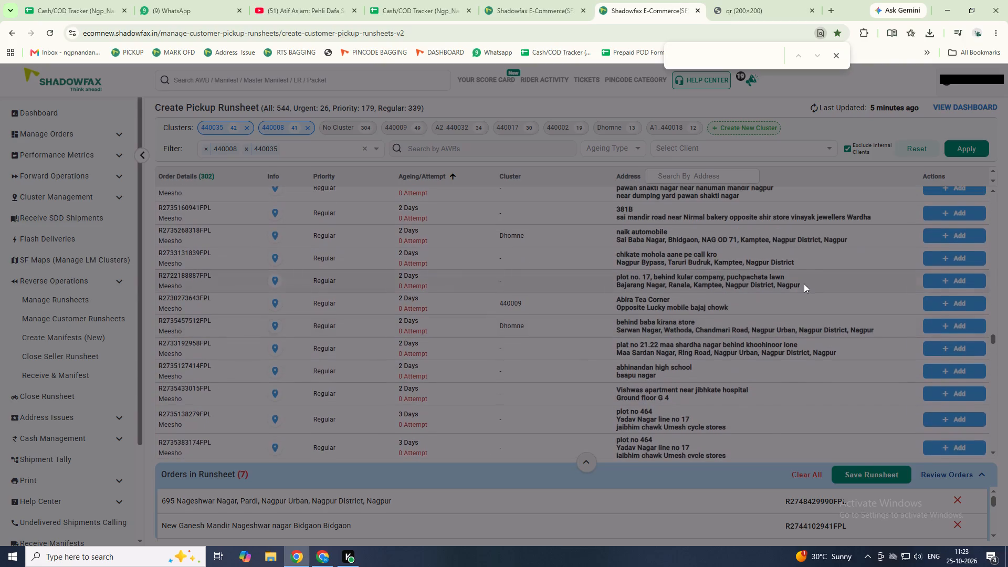
{"action": "double_click", "coordinate": [189, 279]}
{"action": "key", "text": "ctrl+f"}
{"action": "key", "text": "ctrl+x"}
{"action": "key", "text": "ctrl+f"}
{"action": "key", "text": "ctrl+x"}
{"action": "left_click", "coordinate": [517, 0]}
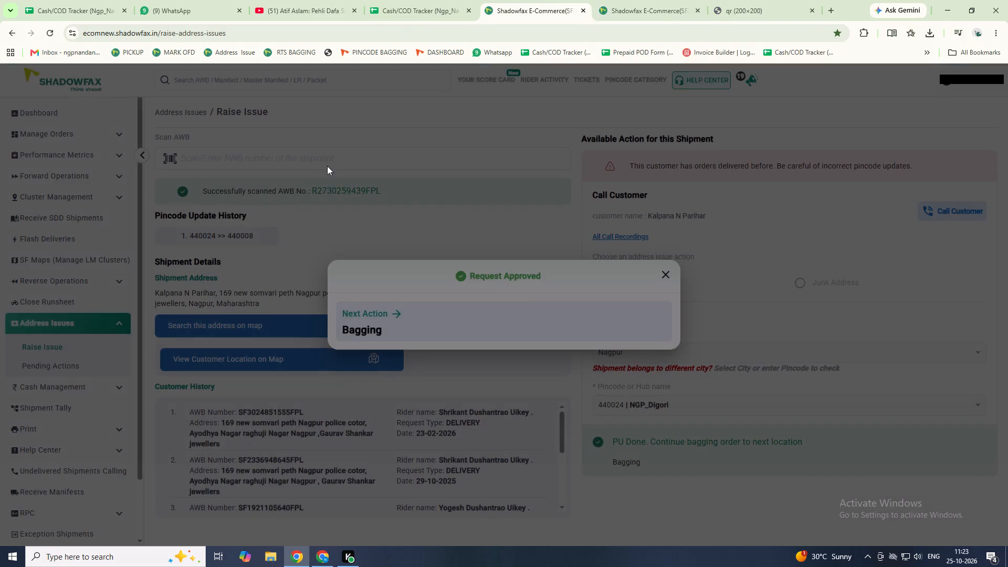
{"action": "double_click", "coordinate": [328, 166]}
{"action": "key", "text": "ctrl+v"}
{"action": "key", "text": "ctrl+Return"}
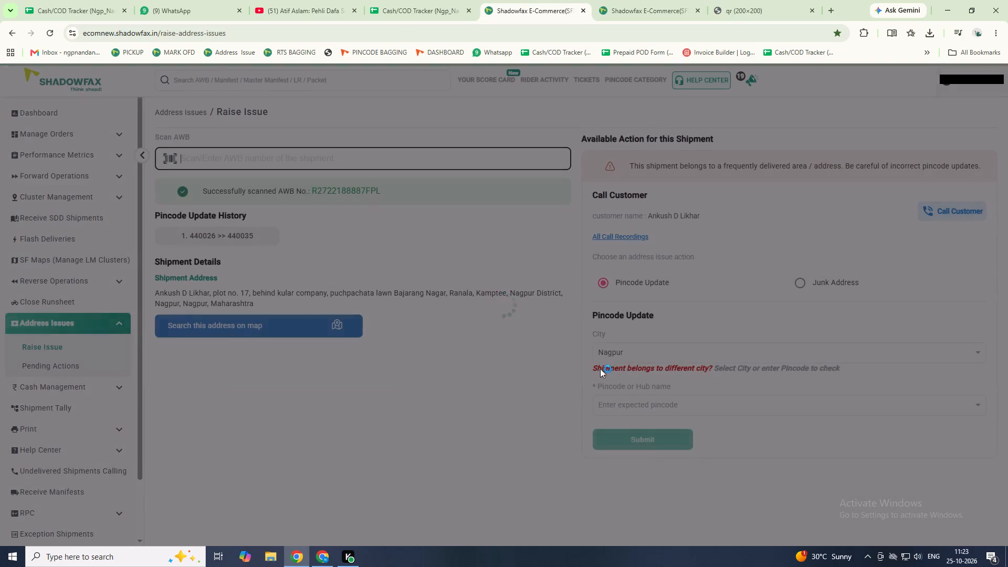
Submit a pincode update to 440026 | NGP_Uppalawadi for the scanned shipment.
{"action": "left_click", "coordinate": [624, 404]}
{"action": "type", "text": "026"}
{"action": "key", "text": "Return"}
{"action": "key", "text": "Tab"}
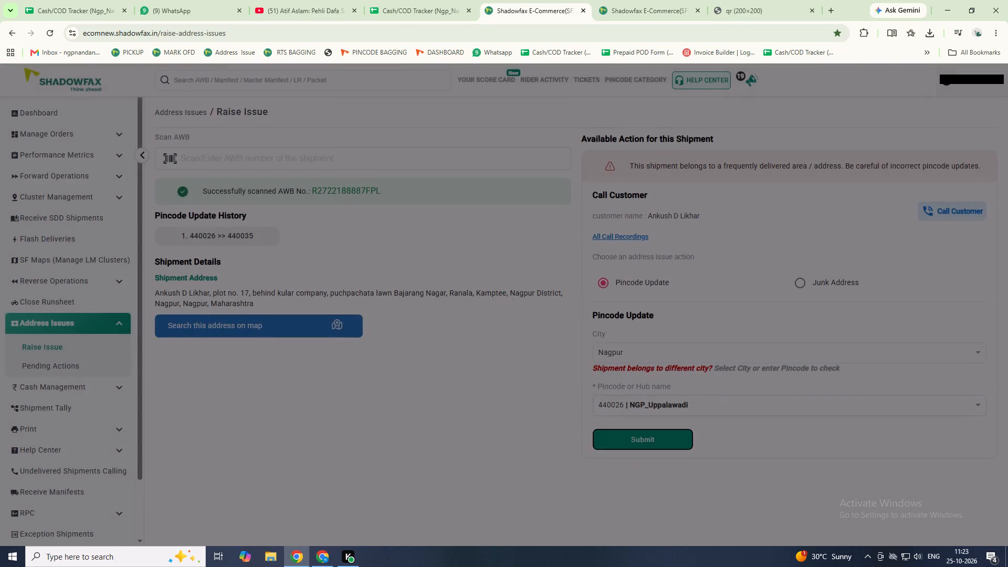
{"action": "key", "text": "Return"}
{"action": "key", "text": "Tab"}
{"action": "key", "text": "Return"}
{"action": "left_click", "coordinate": [679, 0]}
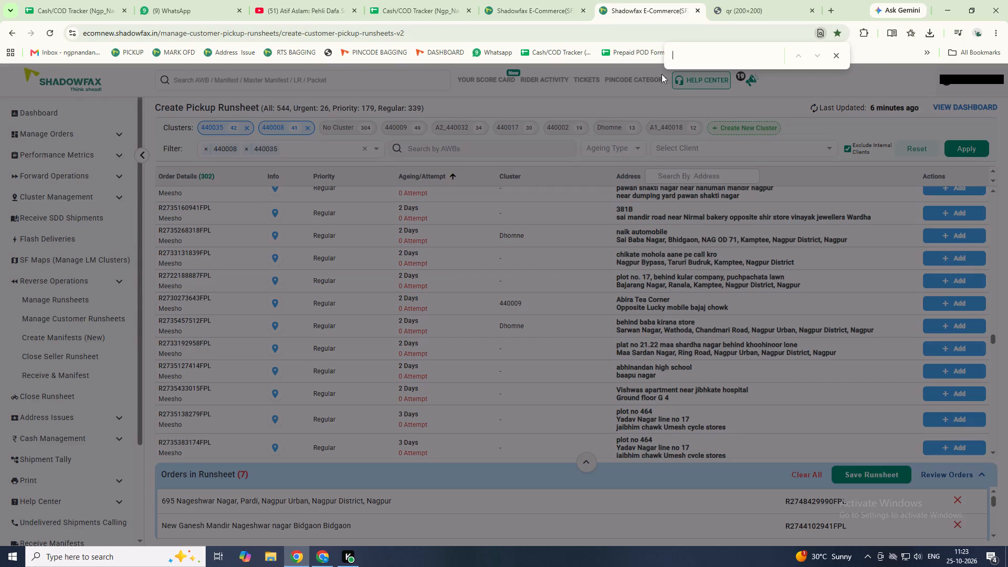
{"action": "scroll", "coordinate": [643, 285], "scroll_direction": "up", "scroll_amount": 1}
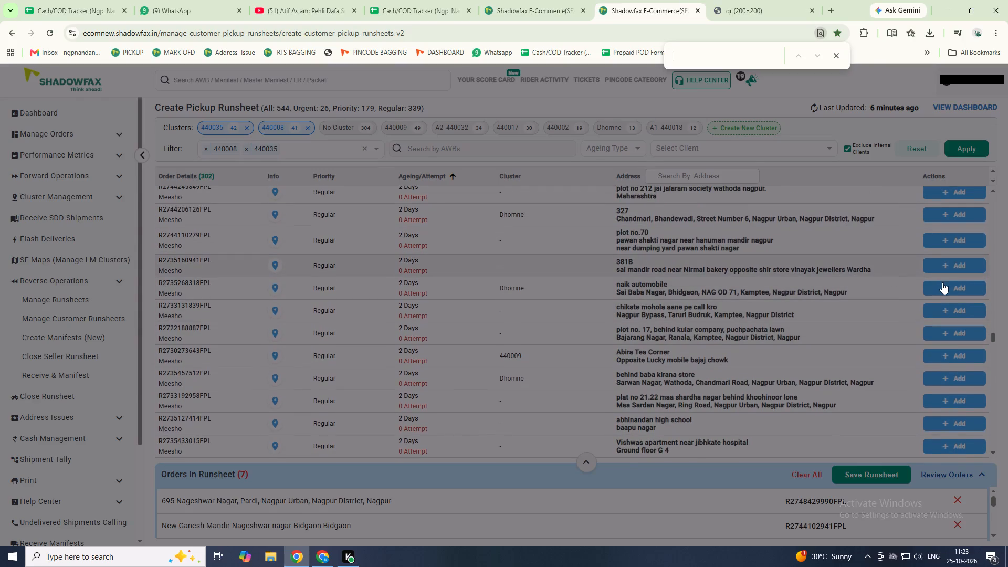
{"action": "left_click", "coordinate": [945, 284]}
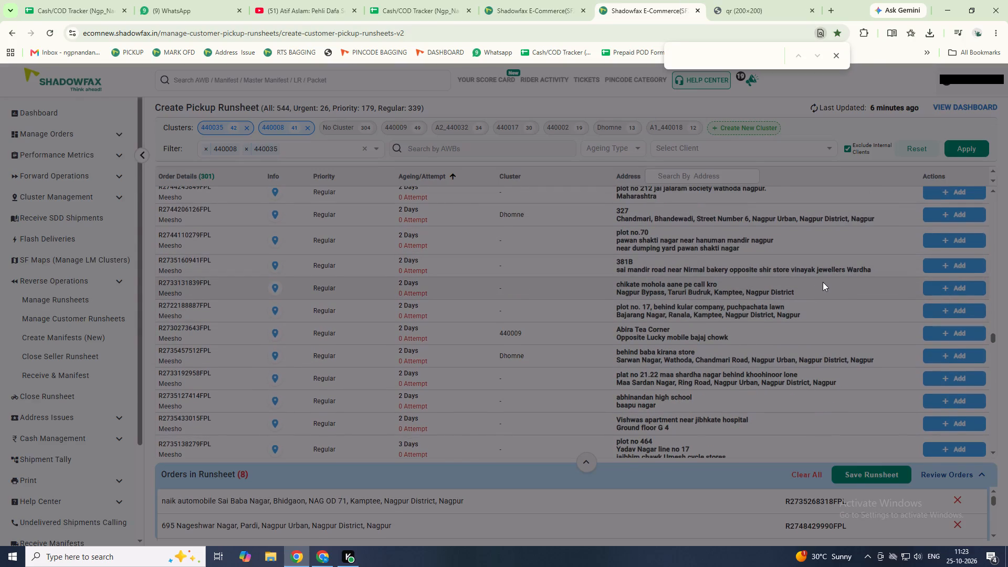
Examine the addresses of the high-priority orders listed above the 2-day Meesho orders for matching areas and wrongly assigned pincodes.
{"action": "scroll", "coordinate": [823, 282], "scroll_direction": "up", "scroll_amount": 2}
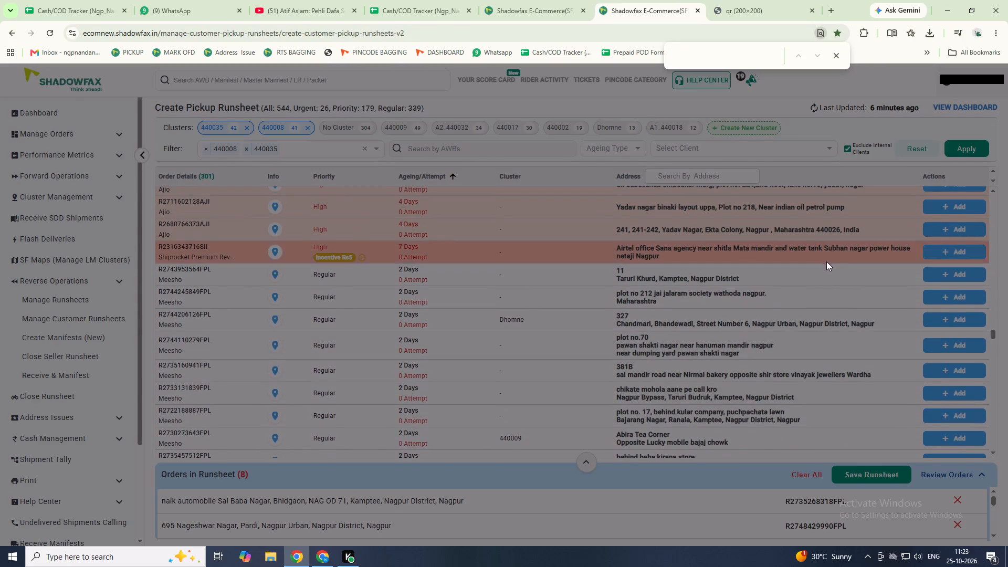
{"action": "middle_click", "coordinate": [761, 270]}
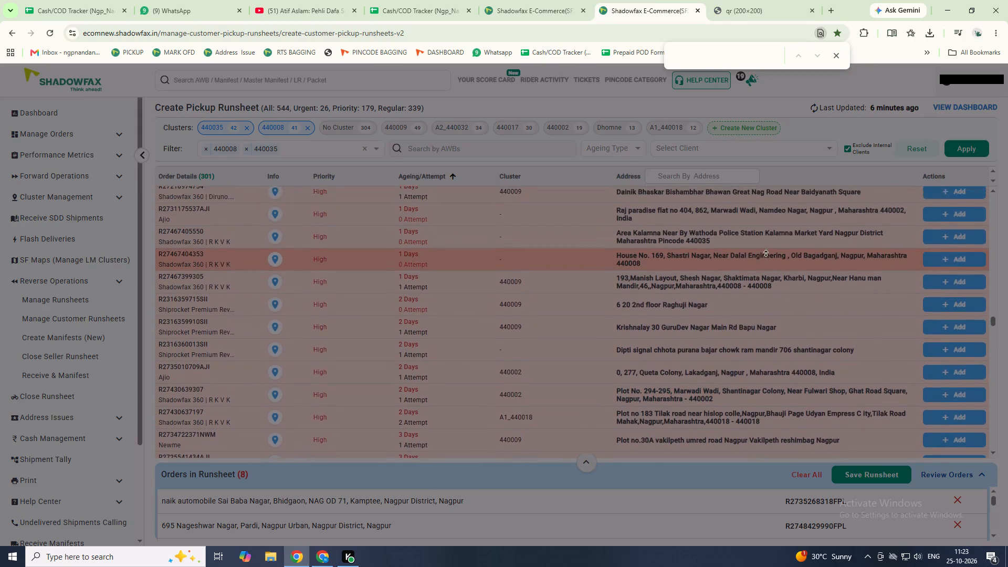
{"action": "left_click", "coordinate": [765, 255]}
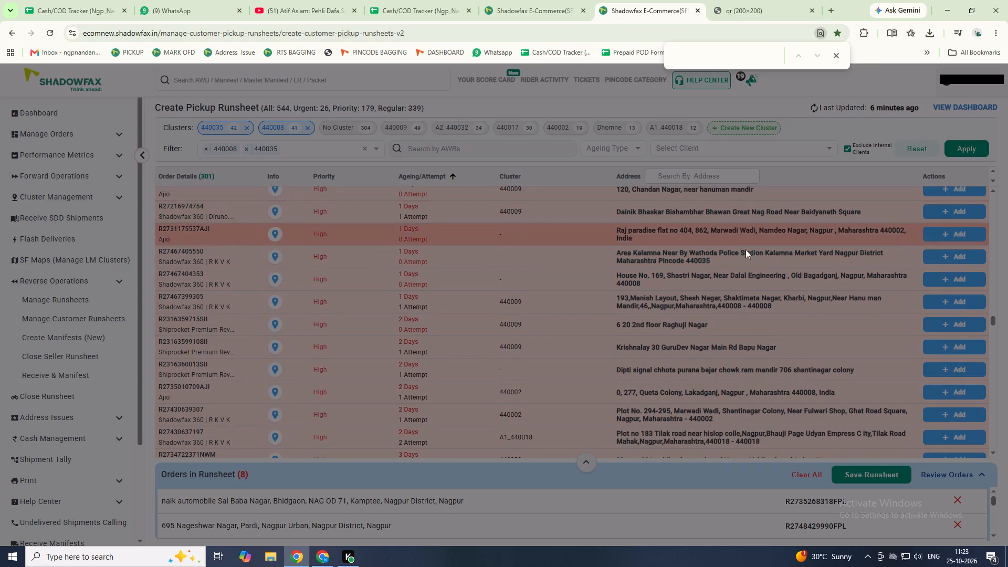
{"action": "scroll", "coordinate": [746, 275], "scroll_direction": "up", "scroll_amount": 1}
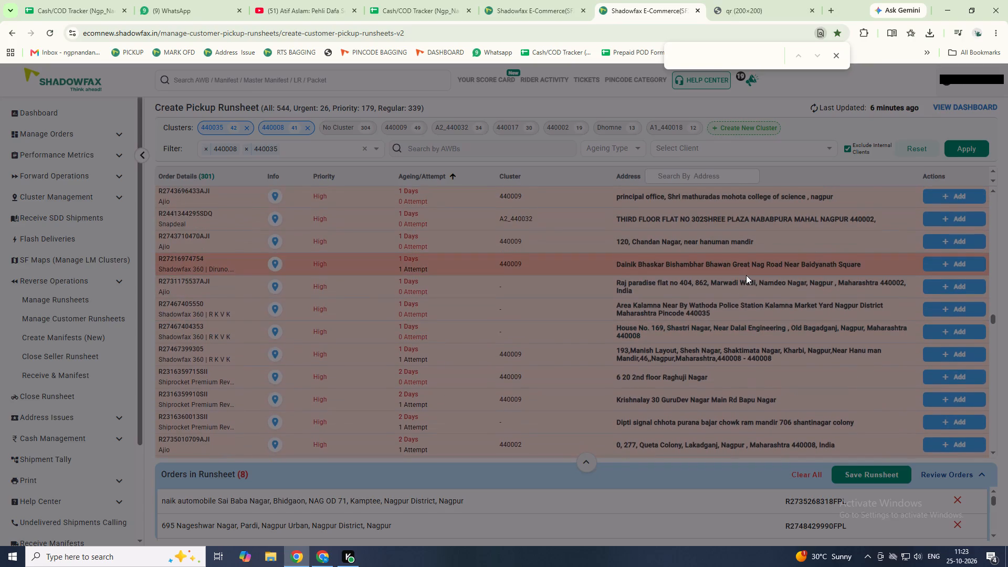
{"action": "scroll", "coordinate": [746, 275], "scroll_direction": "up", "scroll_amount": 1}
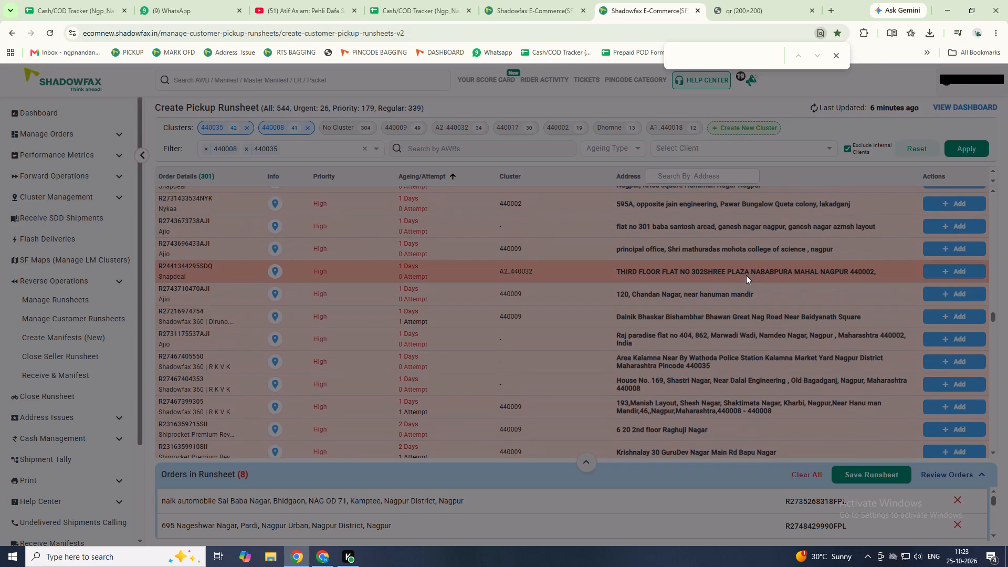
{"action": "scroll", "coordinate": [746, 275], "scroll_direction": "up", "scroll_amount": 1}
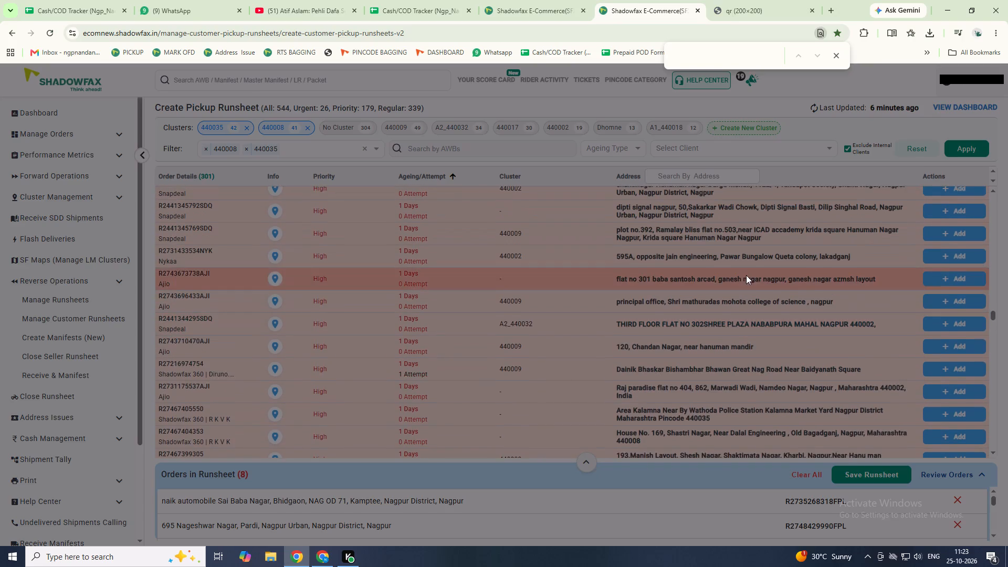
{"action": "scroll", "coordinate": [746, 275], "scroll_direction": "up", "scroll_amount": 2}
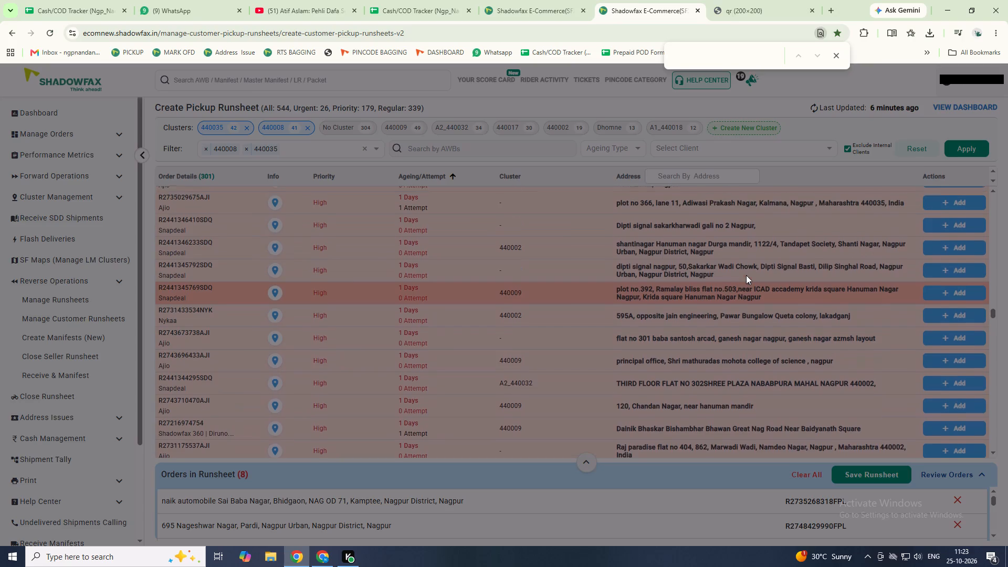
{"action": "scroll", "coordinate": [746, 275], "scroll_direction": "up", "scroll_amount": 1}
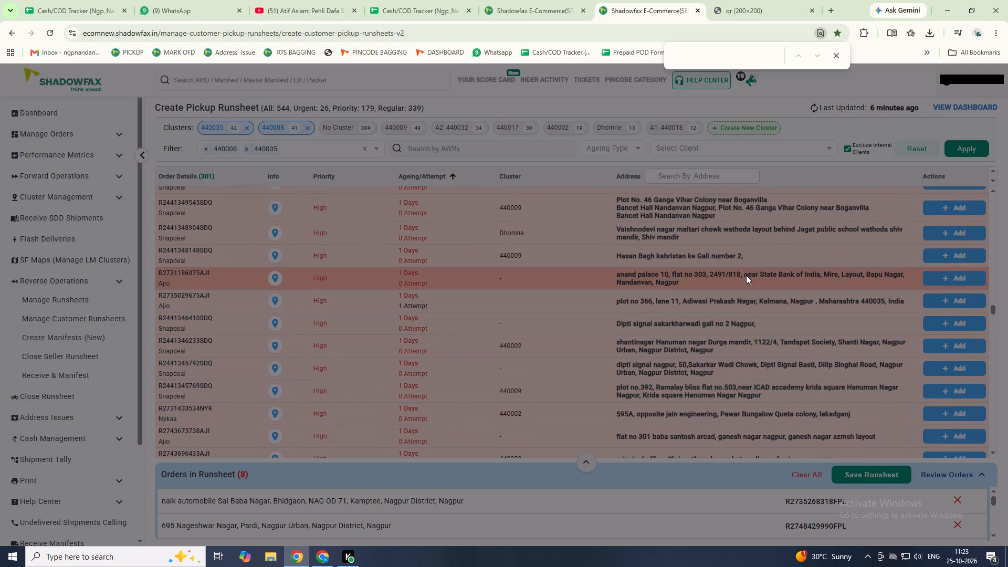
{"action": "scroll", "coordinate": [746, 275], "scroll_direction": "up", "scroll_amount": 1}
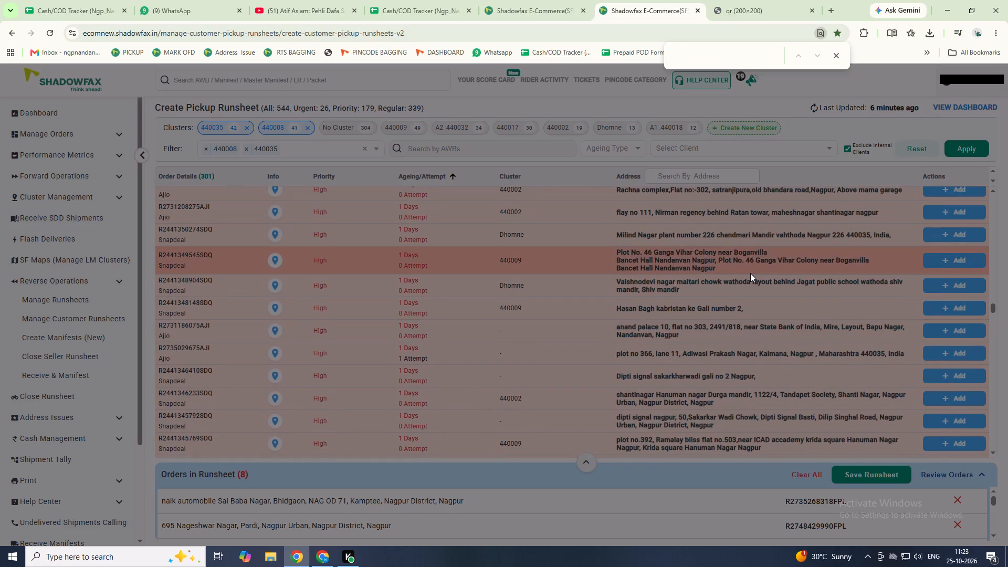
{"action": "scroll", "coordinate": [750, 273], "scroll_direction": "up", "scroll_amount": 1}
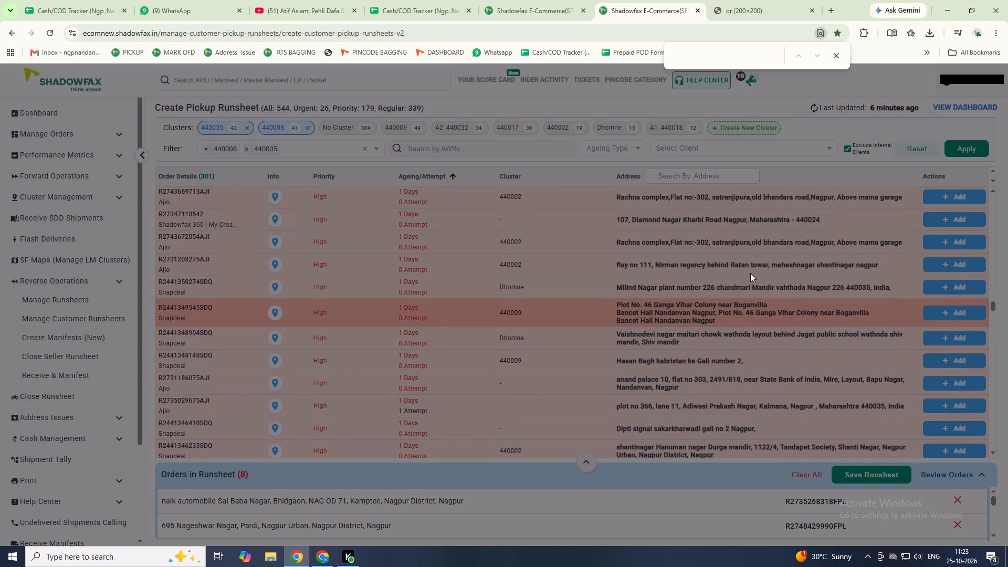
{"action": "scroll", "coordinate": [750, 273], "scroll_direction": "up", "scroll_amount": 2}
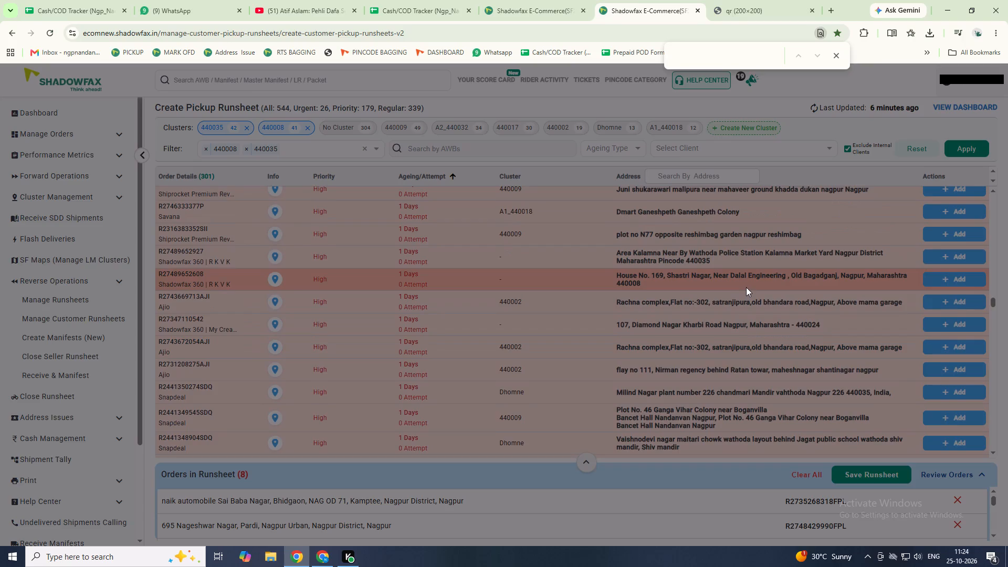
{"action": "scroll", "coordinate": [746, 287], "scroll_direction": "up", "scroll_amount": 1}
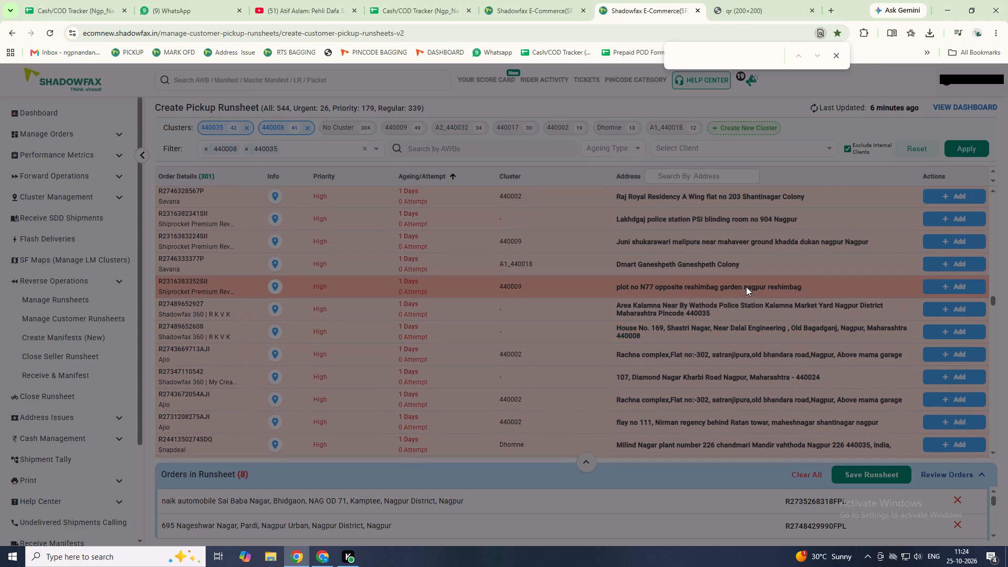
{"action": "scroll", "coordinate": [746, 287], "scroll_direction": "up", "scroll_amount": 1}
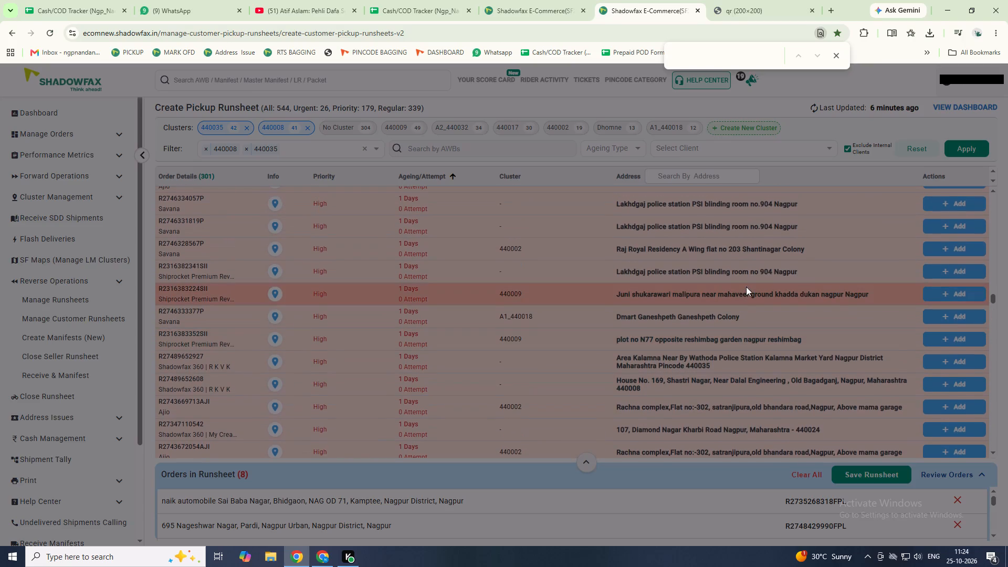
{"action": "scroll", "coordinate": [764, 262], "scroll_direction": "up", "scroll_amount": 1}
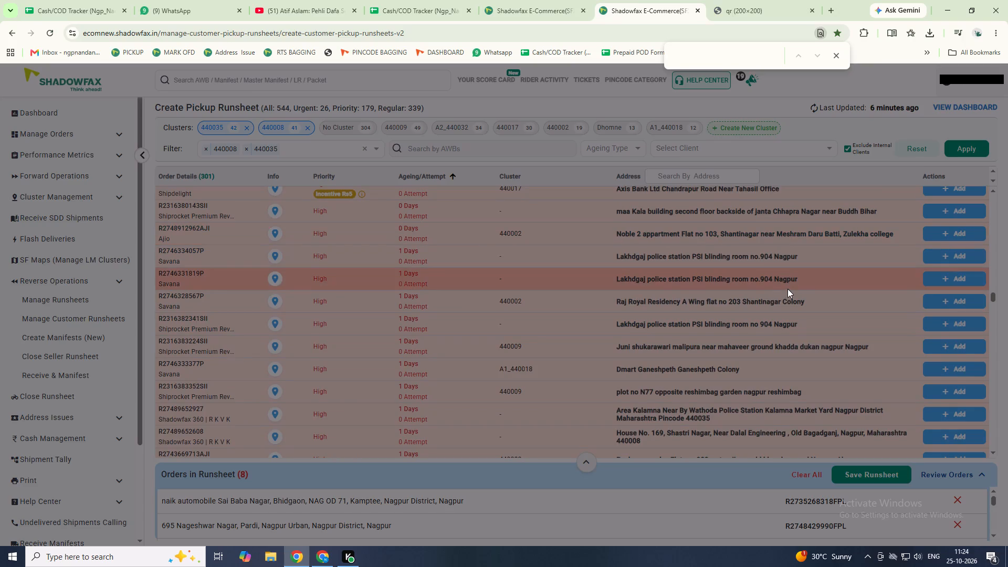
{"action": "scroll", "coordinate": [781, 290], "scroll_direction": "up", "scroll_amount": 2}
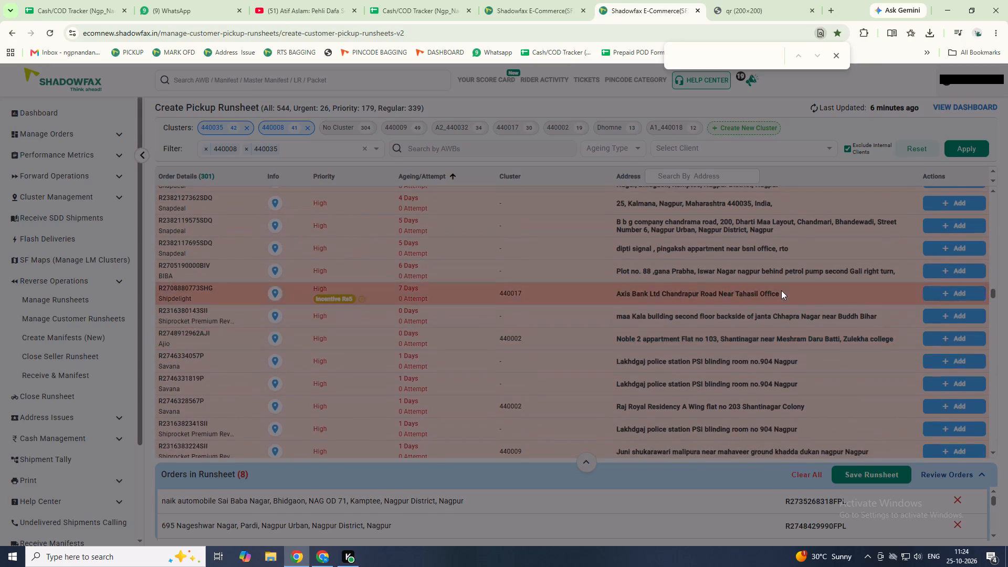
{"action": "scroll", "coordinate": [781, 290], "scroll_direction": "up", "scroll_amount": 1}
{"action": "middle_click", "coordinate": [783, 289]}
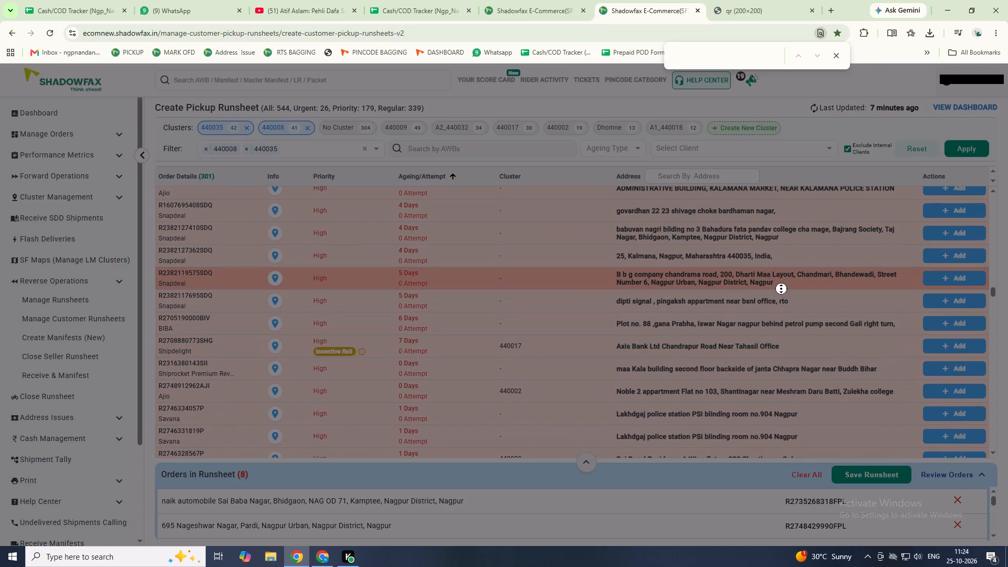
{"action": "left_click", "coordinate": [732, 280]}
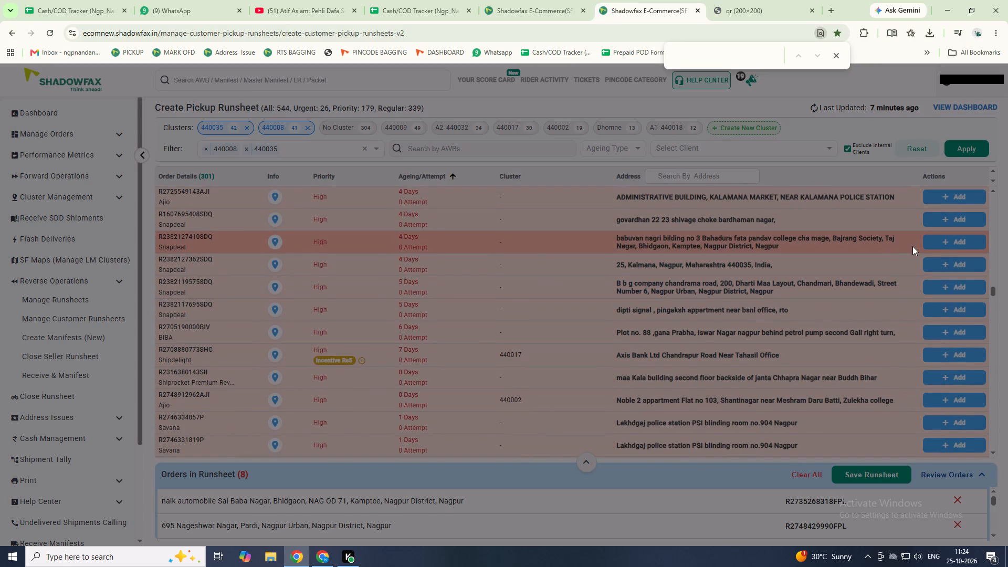
{"action": "left_click", "coordinate": [954, 243]}
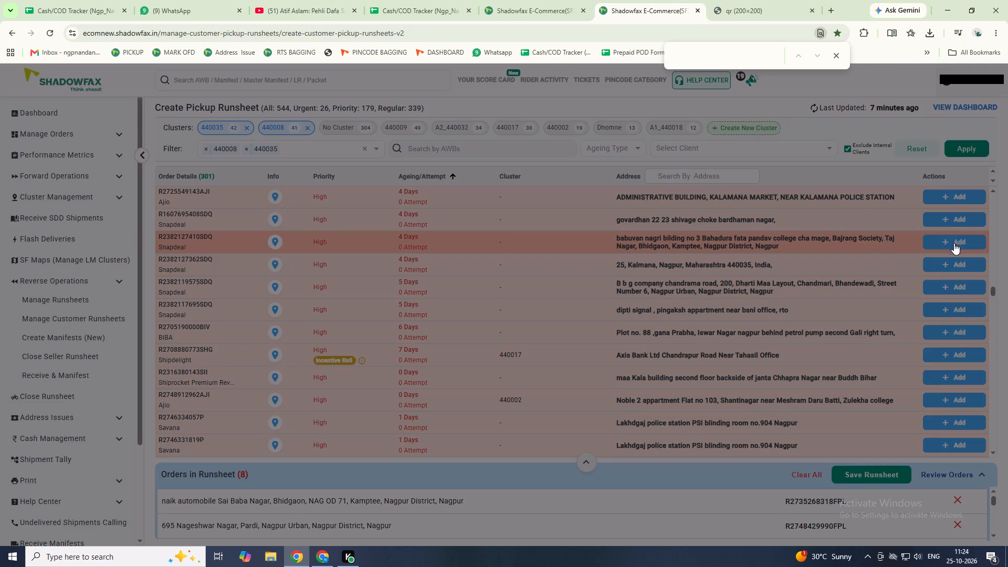
{"action": "scroll", "coordinate": [811, 265], "scroll_direction": "up", "scroll_amount": 2}
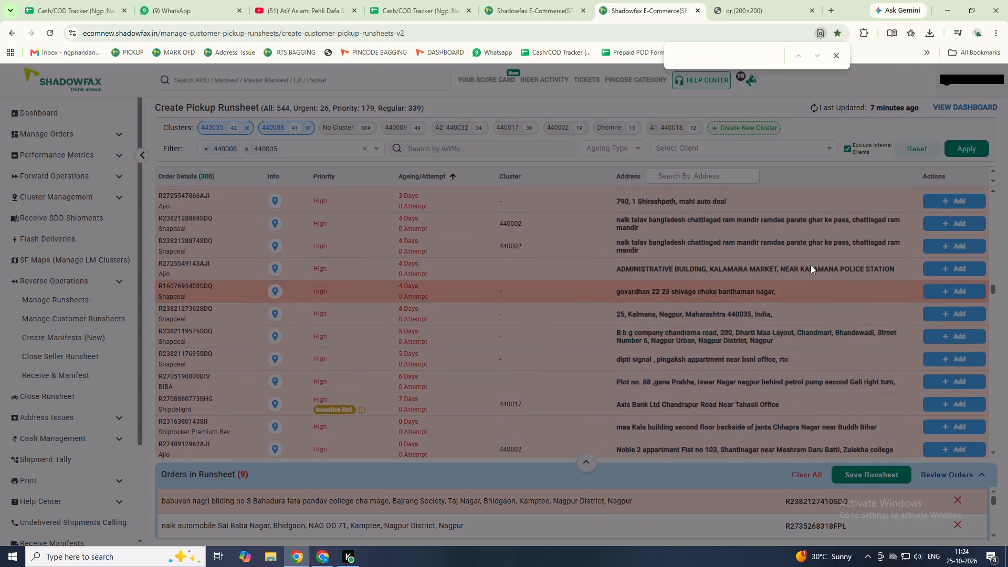
{"action": "double_click", "coordinate": [200, 258]}
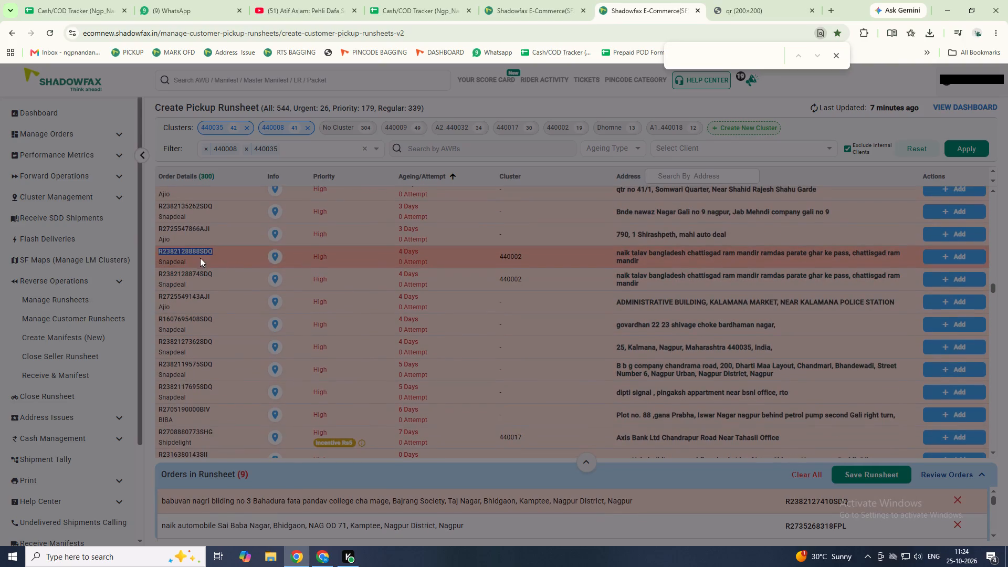
{"action": "key", "text": "ctrl+f"}
{"action": "key", "text": "ctrl+x"}
{"action": "key", "text": "ctrl+f"}
{"action": "key", "text": "ctrl+x"}
{"action": "left_click", "coordinate": [515, 0]}
{"action": "double_click", "coordinate": [347, 155]}
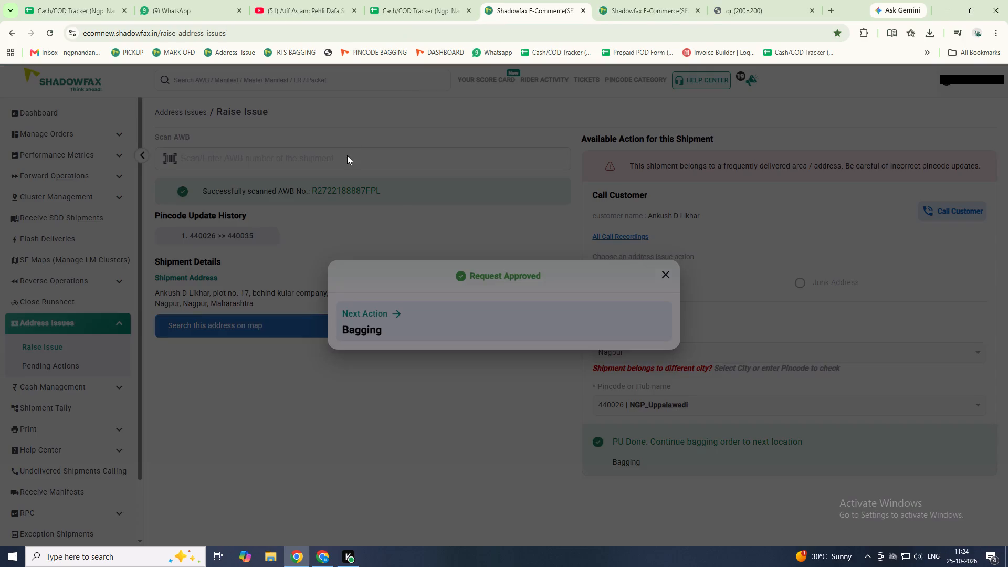
{"action": "key", "text": "ctrl+v"}
{"action": "key", "text": "Return"}
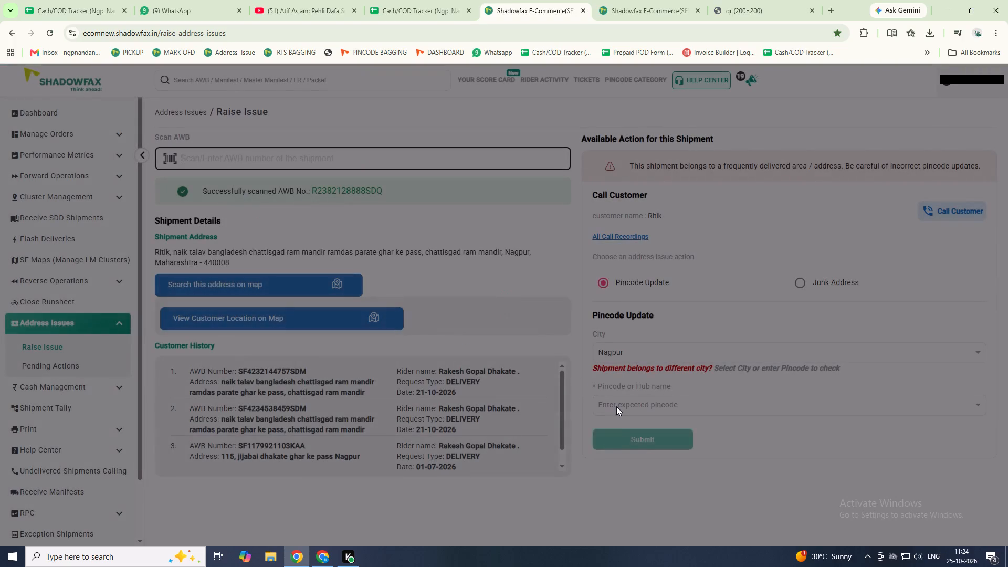
{"action": "left_click", "coordinate": [616, 407]}
{"action": "left_click", "coordinate": [637, 532]}
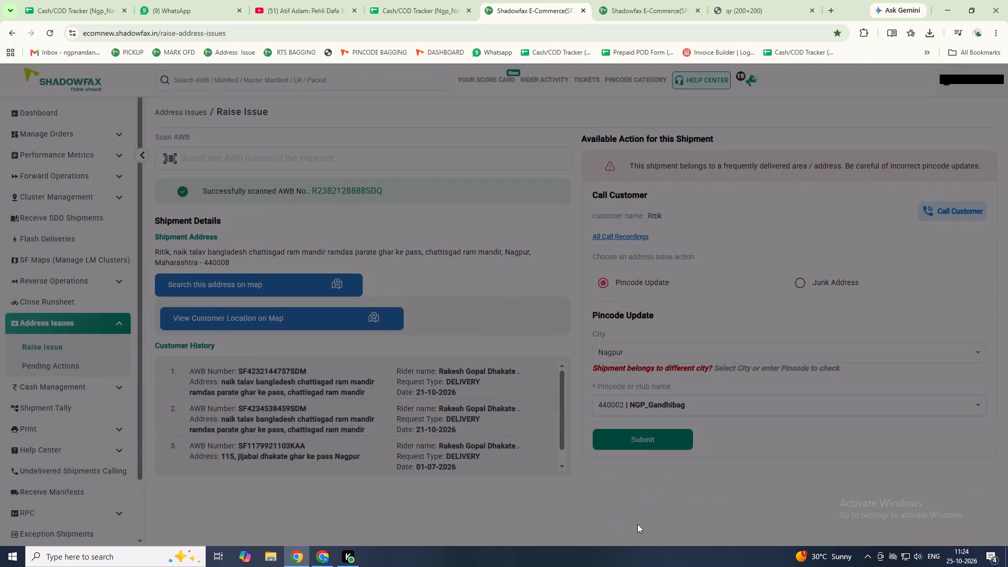
{"action": "left_click", "coordinate": [642, 448]}
{"action": "left_click", "coordinate": [584, 350]}
{"action": "left_click", "coordinate": [576, 335]}
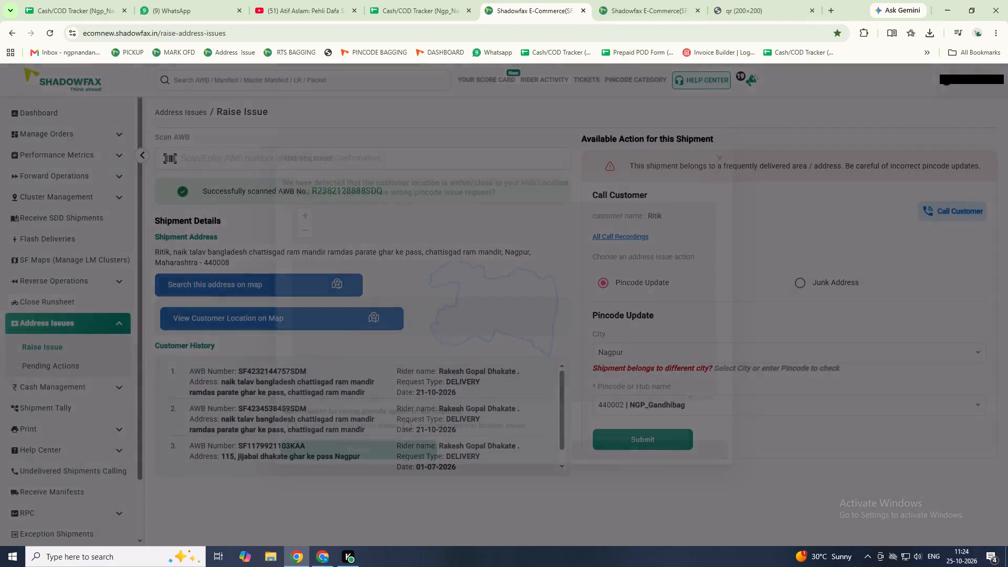
{"action": "left_click", "coordinate": [518, 433]}
{"action": "left_click", "coordinate": [612, 469]}
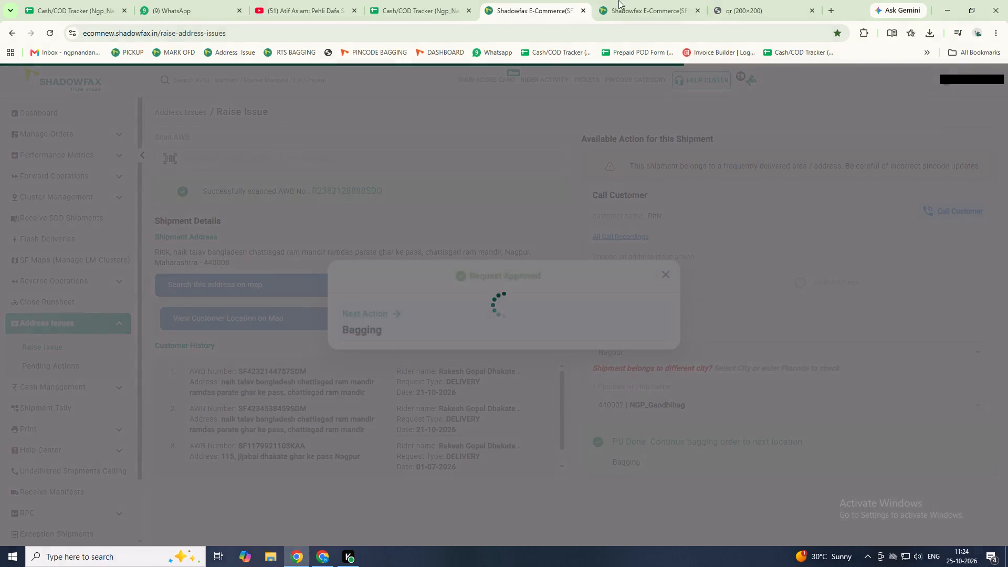
{"action": "left_click", "coordinate": [643, 0]}
{"action": "left_click", "coordinate": [178, 348]}
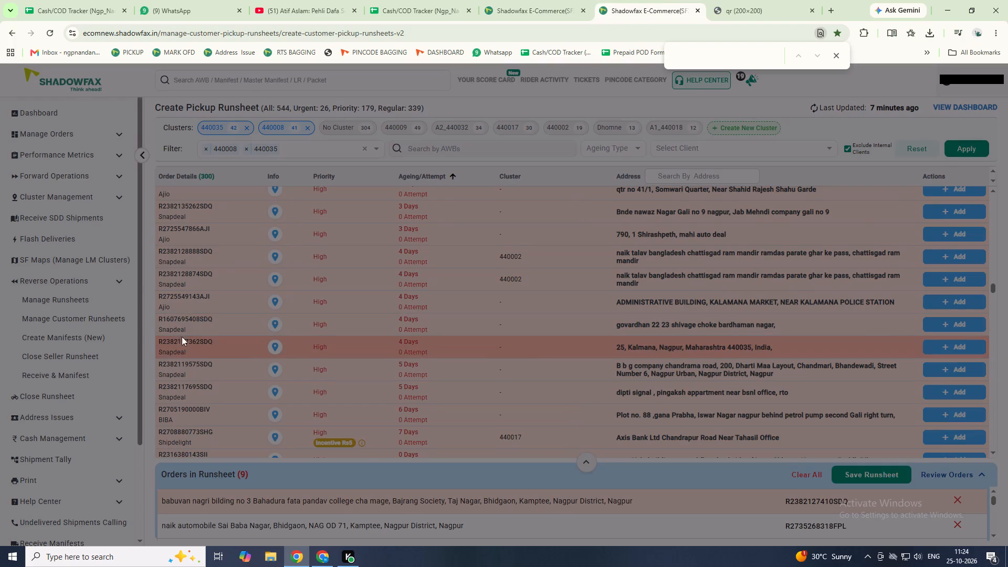
{"action": "double_click", "coordinate": [215, 274]}
{"action": "double_click", "coordinate": [208, 274]}
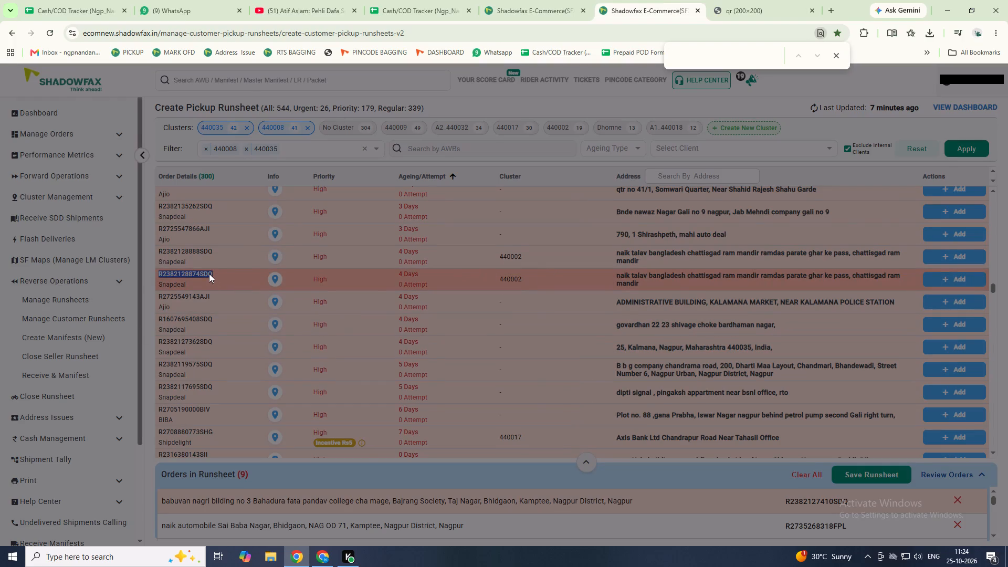
{"action": "key", "text": "ctrl+f"}
{"action": "key", "text": "ctrl+x"}
{"action": "key", "text": "ctrl+f"}
{"action": "key", "text": "ctrl+x"}
{"action": "left_click", "coordinate": [540, 0]}
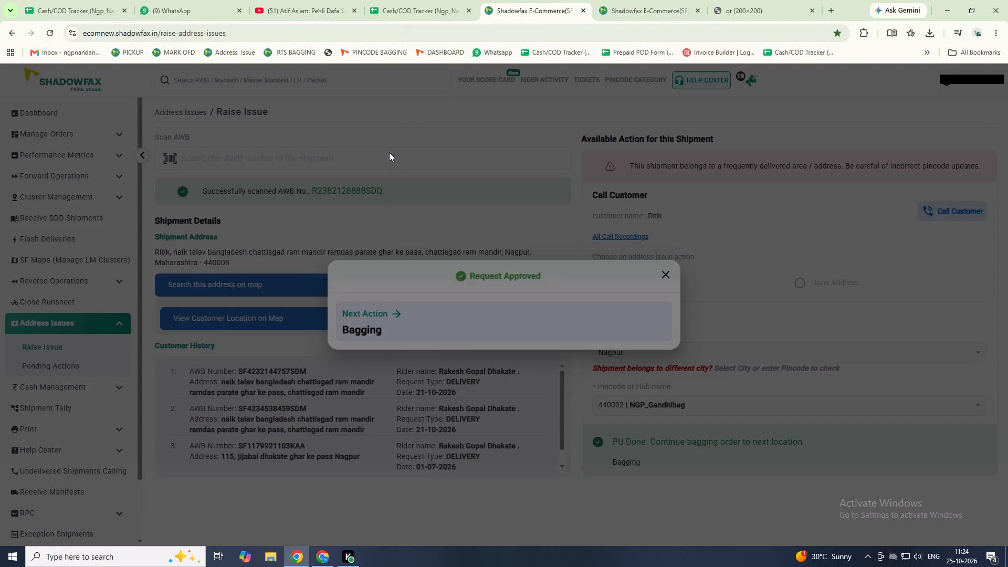
{"action": "double_click", "coordinate": [389, 152]}
{"action": "key", "text": "ctrl+v"}
{"action": "key", "text": "Return"}
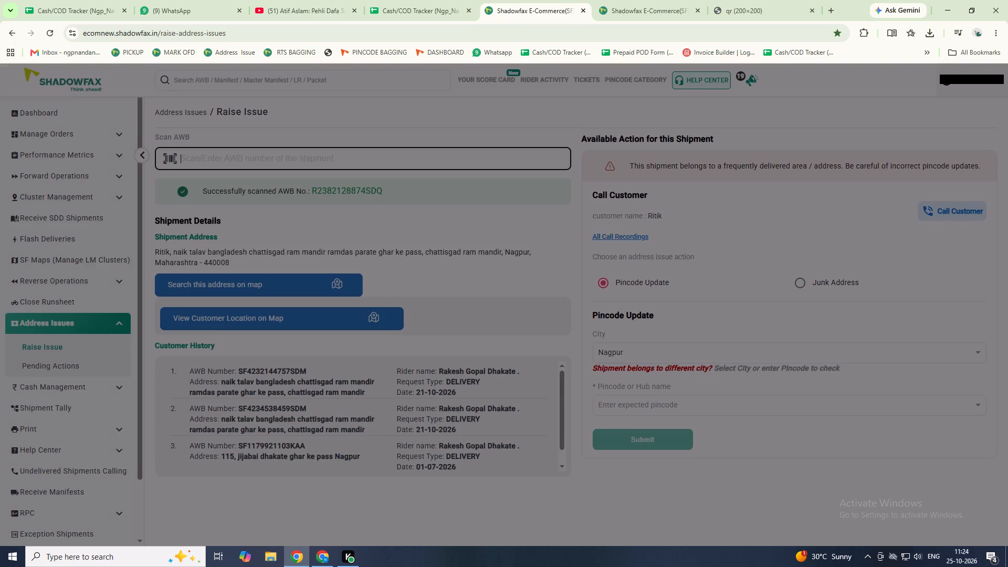
{"action": "left_click", "coordinate": [610, 415]}
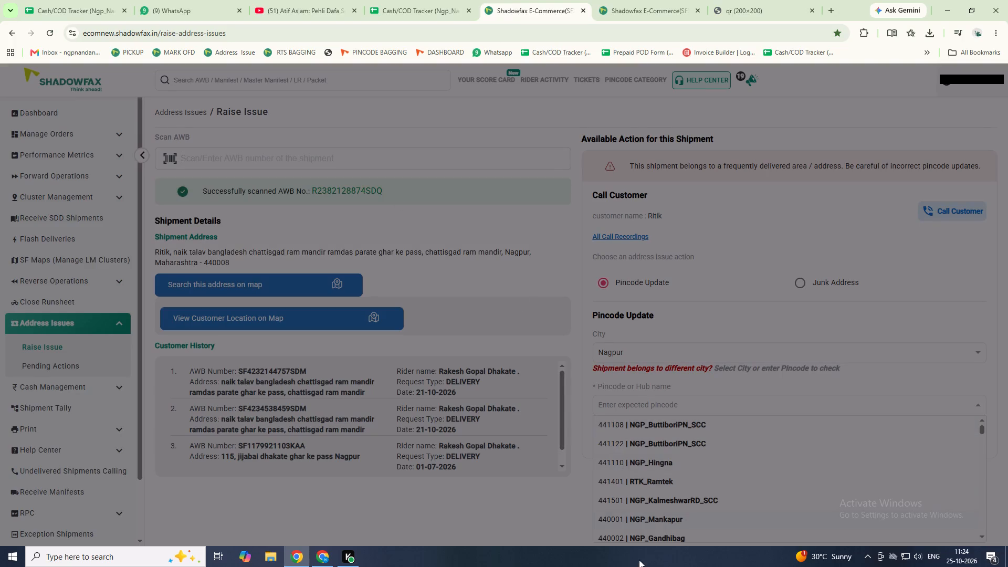
{"action": "left_click", "coordinate": [645, 538]}
{"action": "double_click", "coordinate": [639, 457]}
{"action": "left_click", "coordinate": [638, 440]}
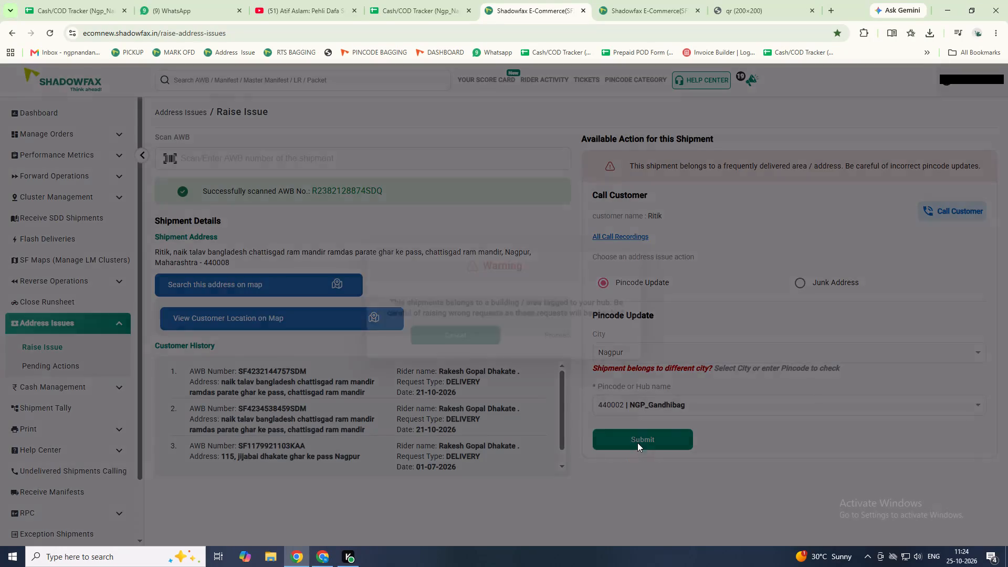
{"action": "left_click", "coordinate": [584, 333]}
{"action": "left_click", "coordinate": [511, 434]}
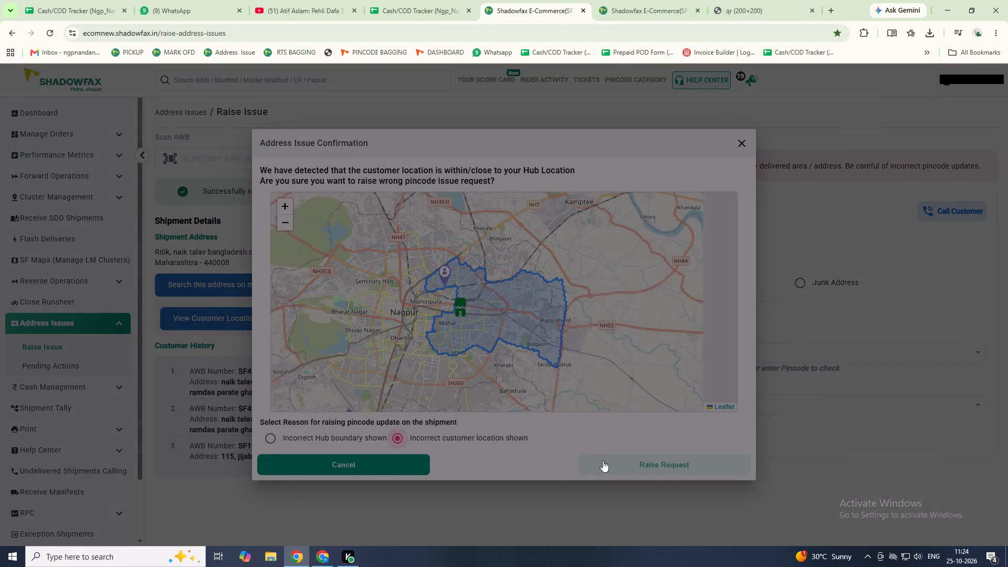
{"action": "left_click", "coordinate": [603, 461]}
{"action": "left_click", "coordinate": [641, 0]}
{"action": "scroll", "coordinate": [511, 235], "scroll_direction": "up", "scroll_amount": 1}
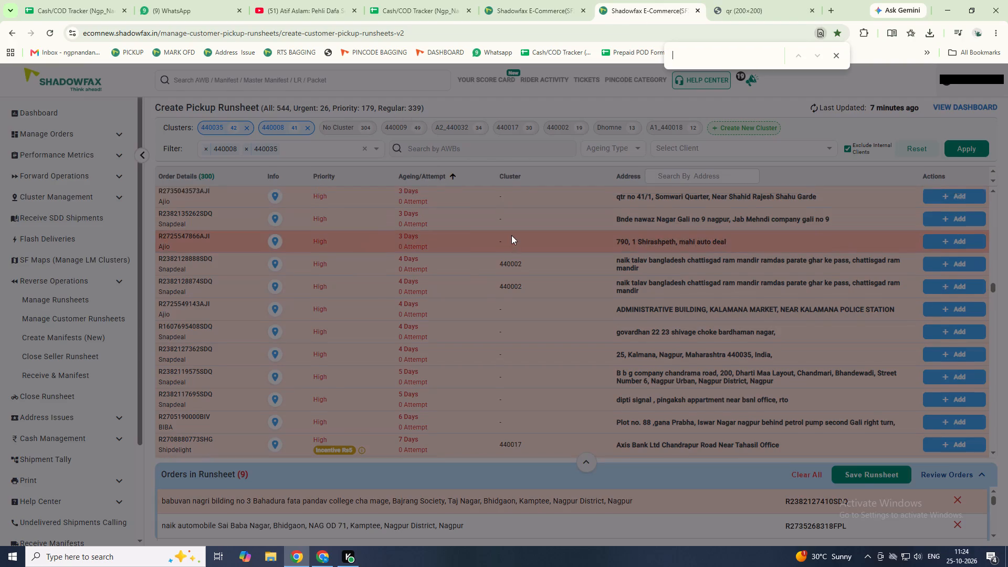
{"action": "scroll", "coordinate": [631, 266], "scroll_direction": "up", "scroll_amount": 2}
{"action": "middle_click", "coordinate": [633, 269]}
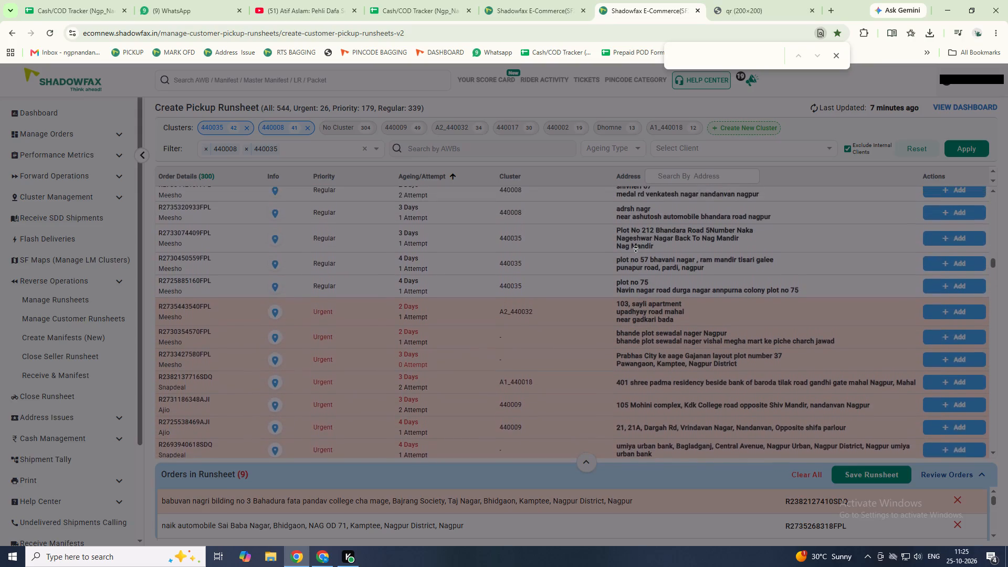
{"action": "left_click", "coordinate": [636, 251]}
{"action": "left_click", "coordinate": [962, 254]}
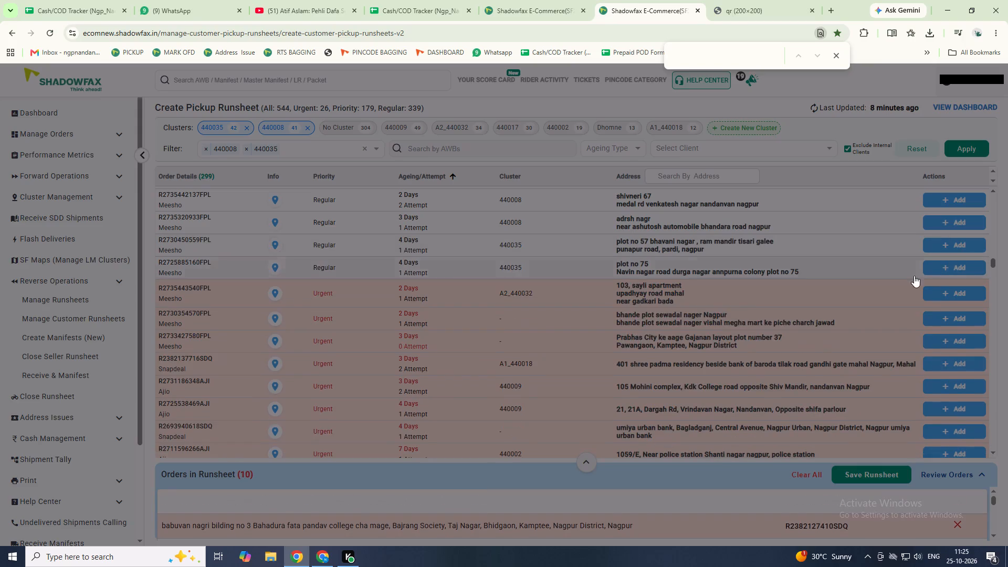
{"action": "scroll", "coordinate": [815, 359], "scroll_direction": "up", "scroll_amount": 3}
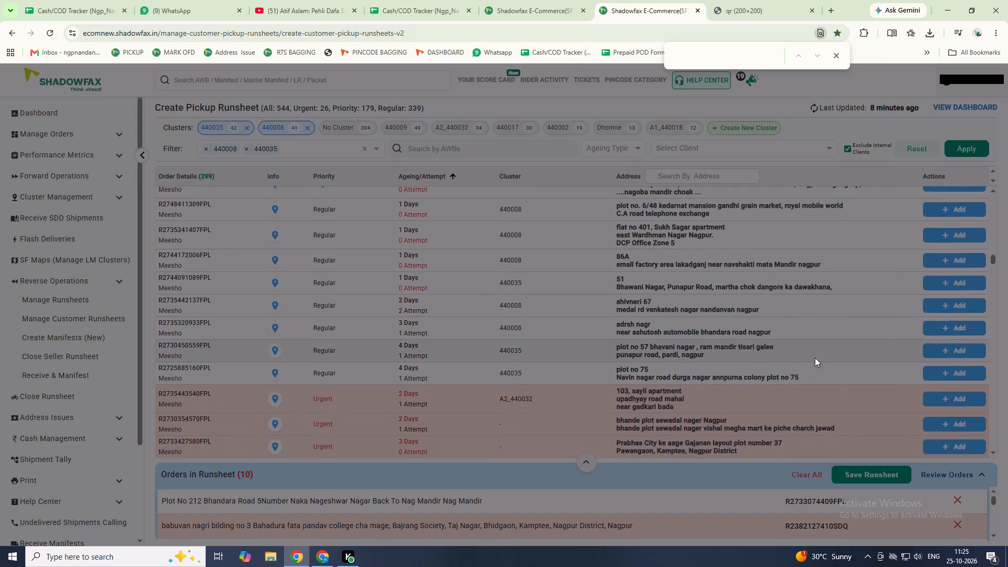
{"action": "scroll", "coordinate": [803, 298], "scroll_direction": "up", "scroll_amount": 2}
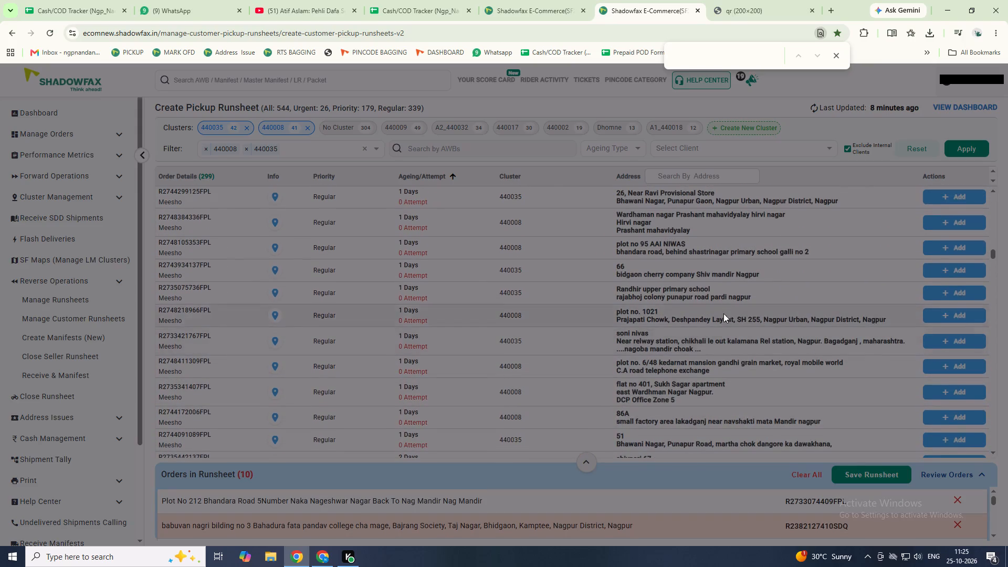
{"action": "left_click", "coordinate": [938, 268]}
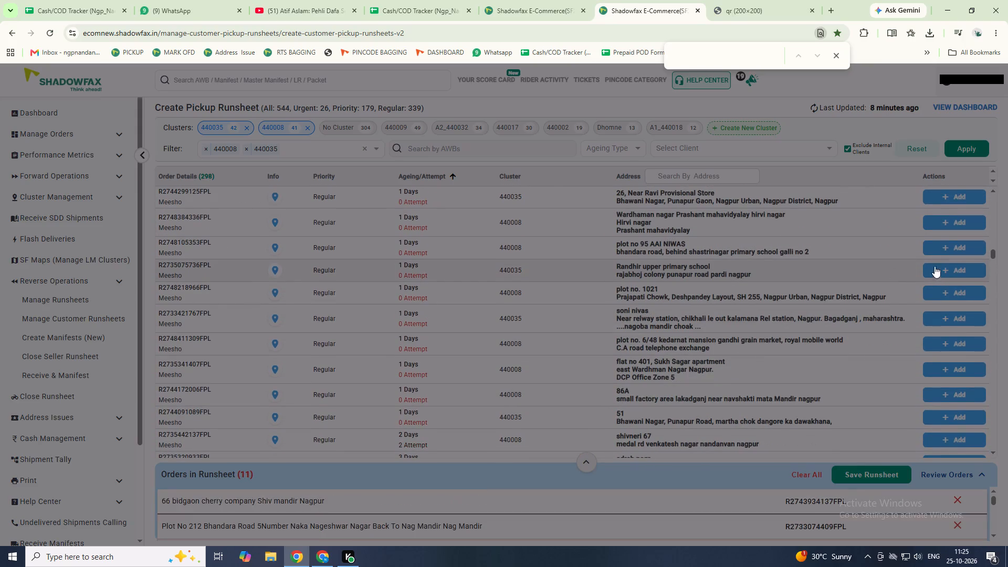
{"action": "scroll", "coordinate": [821, 294], "scroll_direction": "up", "scroll_amount": 1}
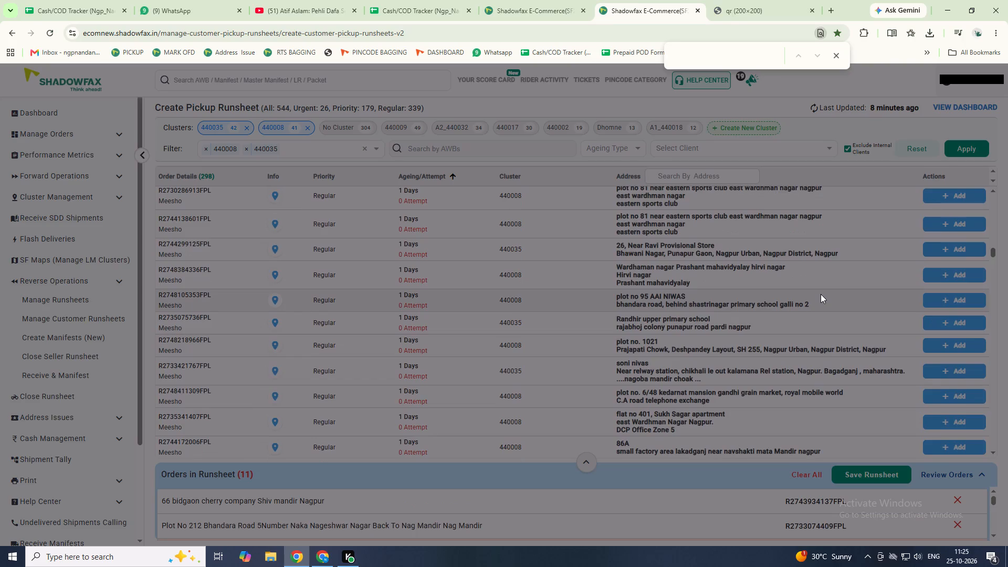
{"action": "scroll", "coordinate": [821, 294], "scroll_direction": "up", "scroll_amount": 2}
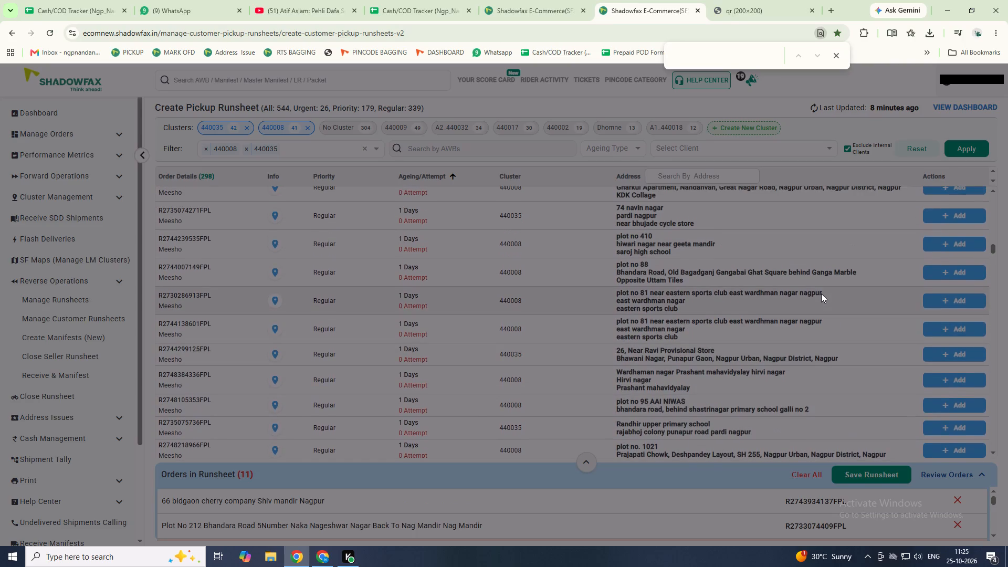
{"action": "scroll", "coordinate": [821, 293], "scroll_direction": "up", "scroll_amount": 2}
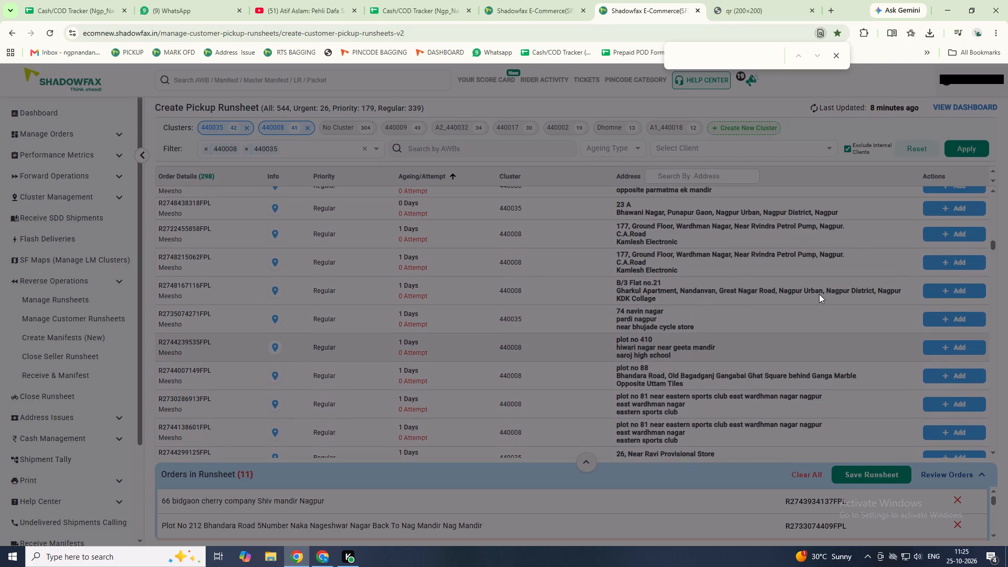
{"action": "scroll", "coordinate": [819, 294], "scroll_direction": "up", "scroll_amount": 2}
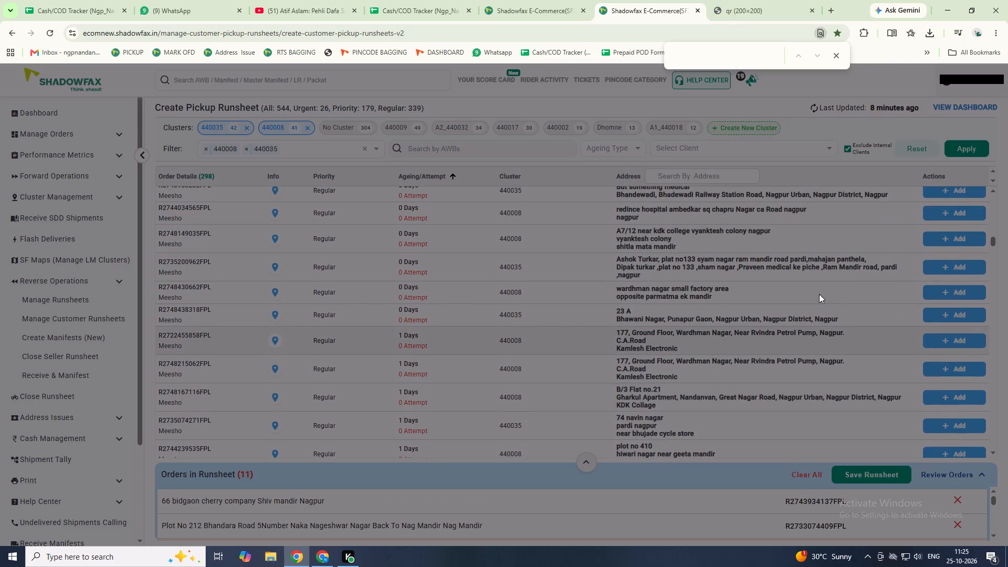
{"action": "scroll", "coordinate": [819, 294], "scroll_direction": "up", "scroll_amount": 1}
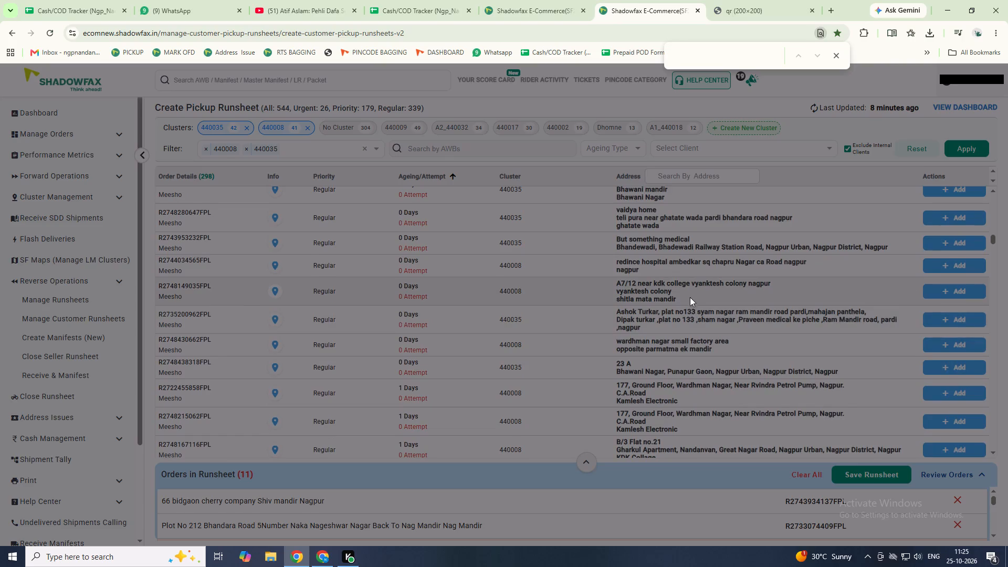
{"action": "scroll", "coordinate": [690, 295], "scroll_direction": "up", "scroll_amount": 1}
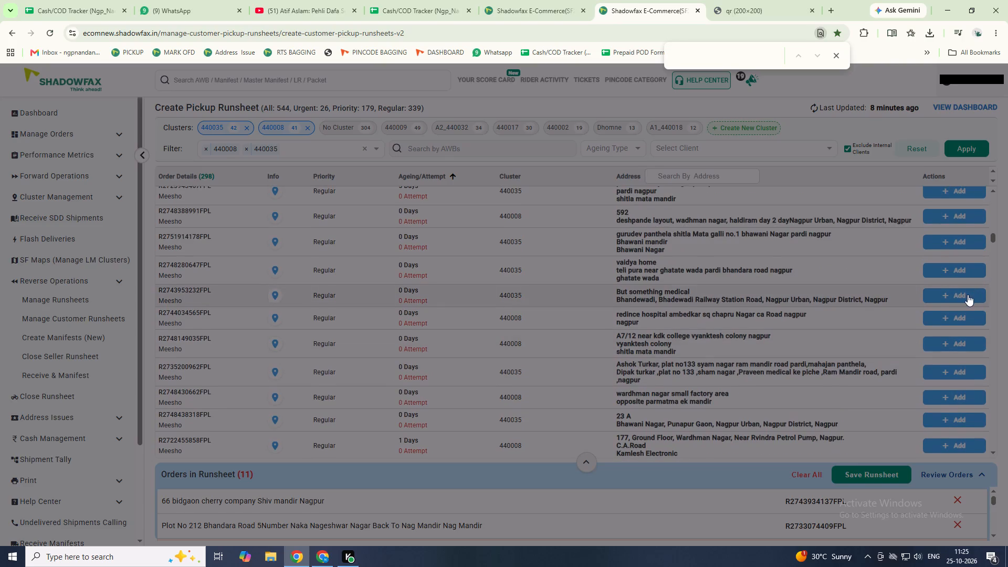
{"action": "left_click", "coordinate": [967, 295]}
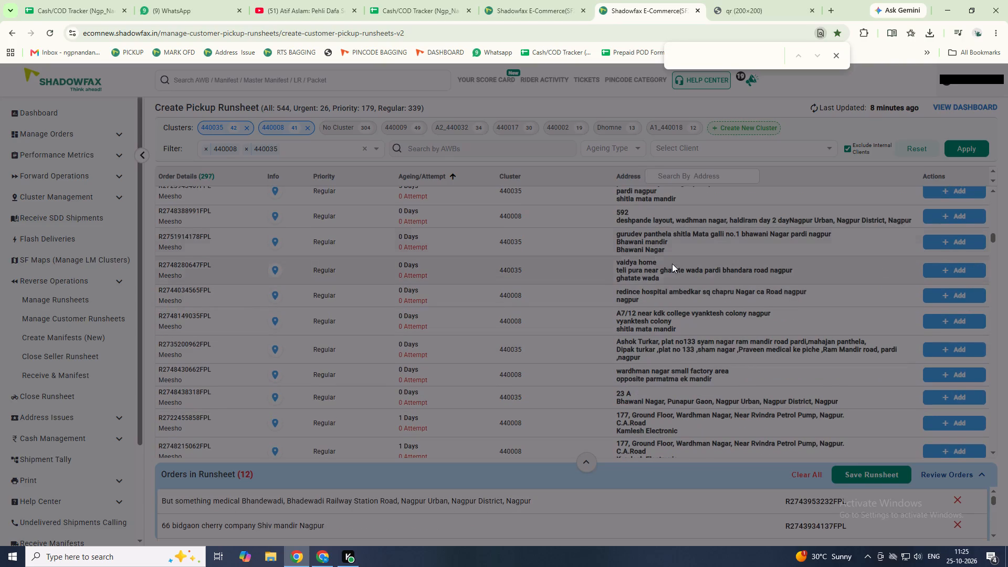
In the Ngp_Nandanvan Cash/COD Tracker, enter Naim as the name for rider 28 in the lower rider table.
{"action": "left_click", "coordinate": [407, 0]}
{"action": "scroll", "coordinate": [193, 336], "scroll_direction": "down", "scroll_amount": 1}
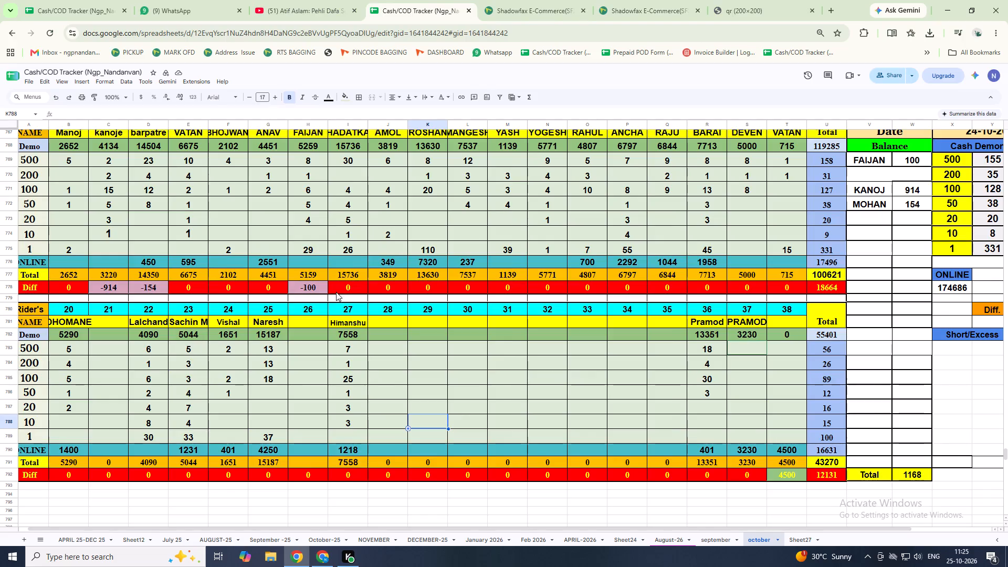
{"action": "left_click", "coordinate": [377, 271]}
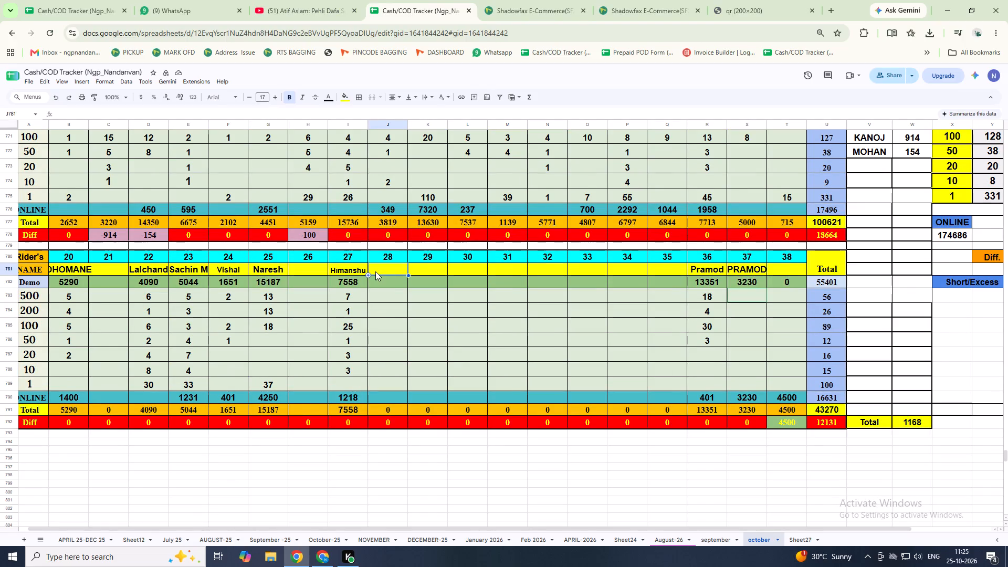
{"action": "type", "text": "Naim"}
{"action": "key", "text": "Return"}
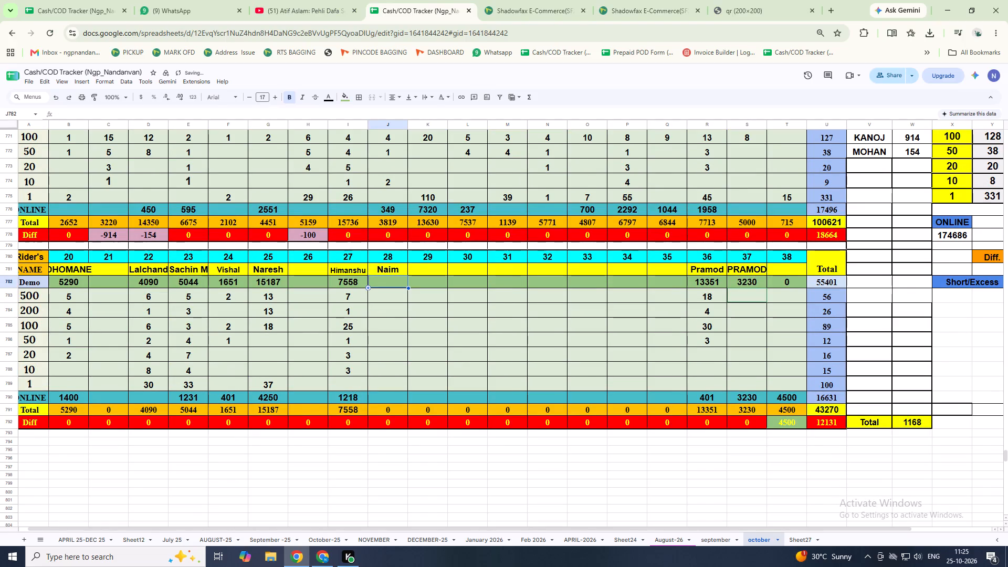
{"action": "left_click", "coordinate": [494, 0]}
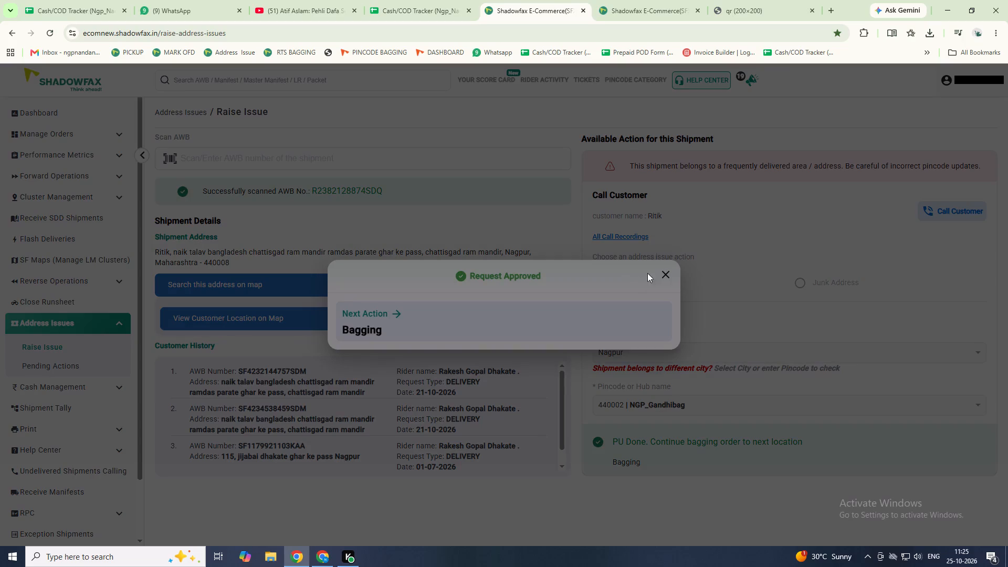
{"action": "left_click", "coordinate": [665, 270]}
In the Cash/COD Tracker, record Naim's note counts: 3 of 500, 5 of 100 and 8 of 50.
{"action": "left_click", "coordinate": [411, 0]}
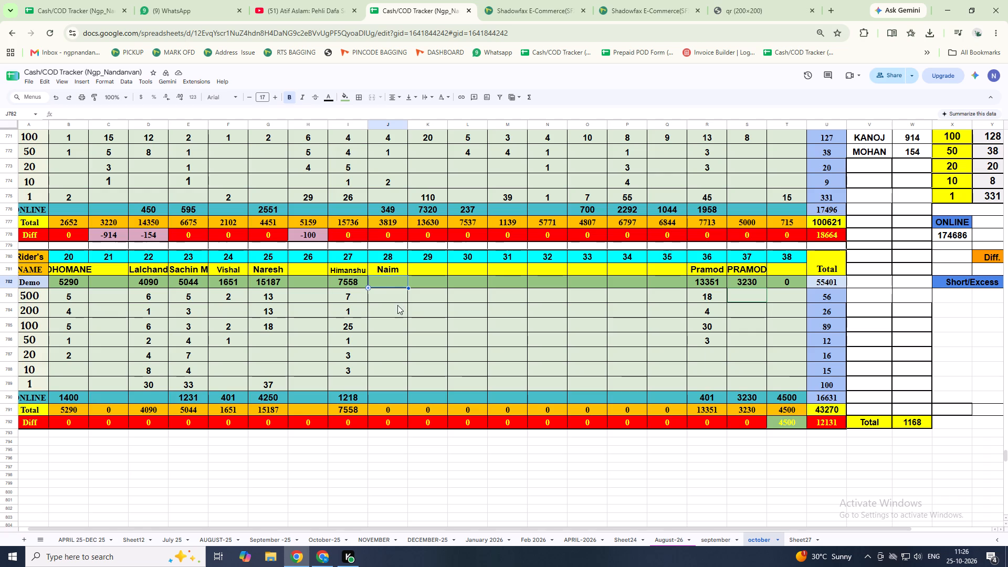
{"action": "left_click", "coordinate": [383, 292]}
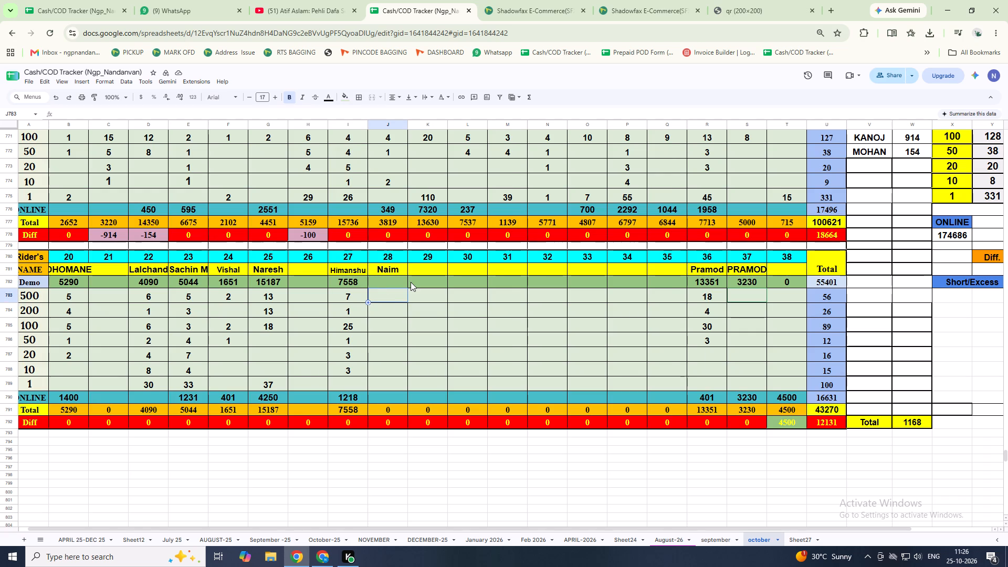
{"action": "key", "text": "3"}
{"action": "key", "text": "Return"}
{"action": "key", "text": "Return"}
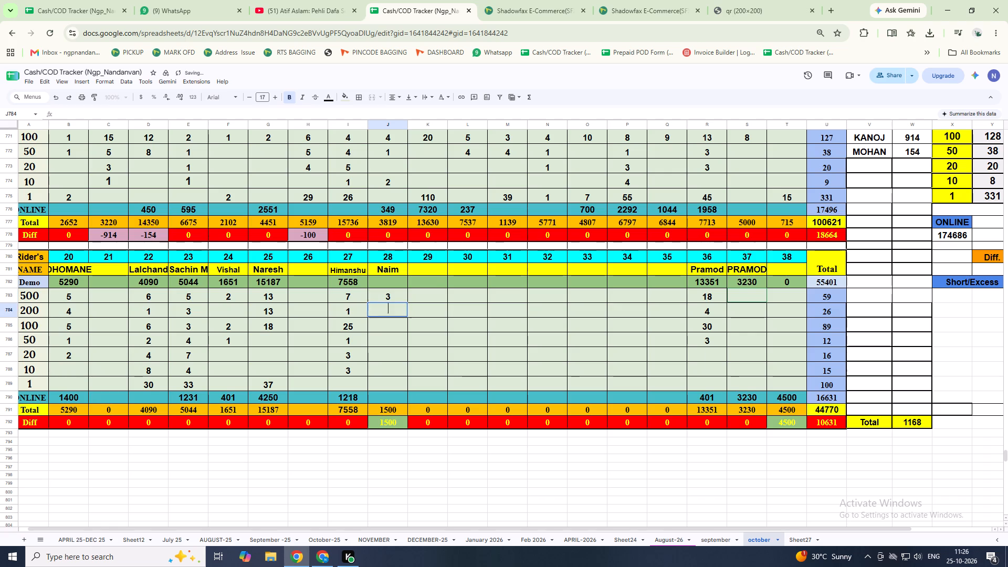
{"action": "key", "text": "Return"}
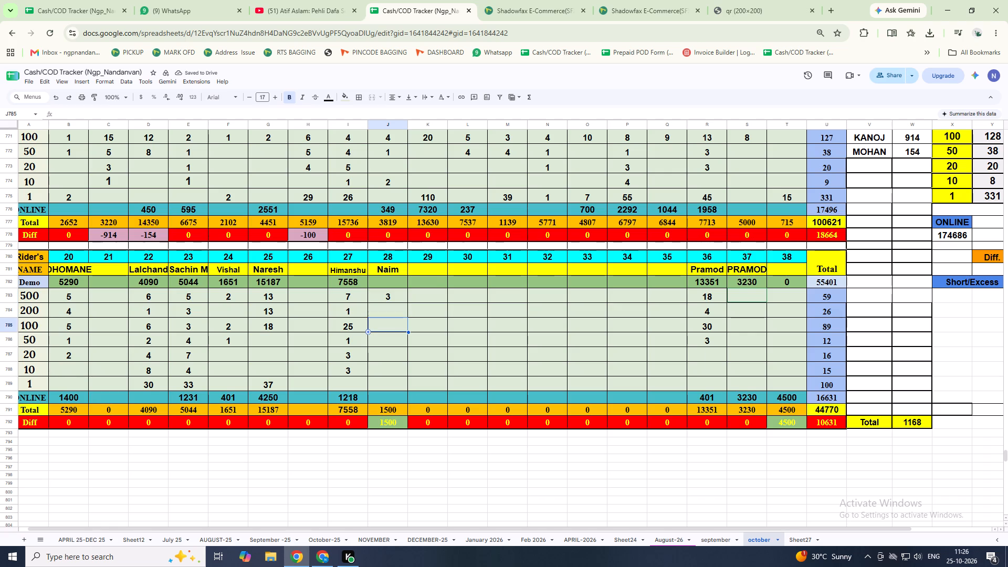
{"action": "key", "text": "5"}
{"action": "key", "text": "Down"}
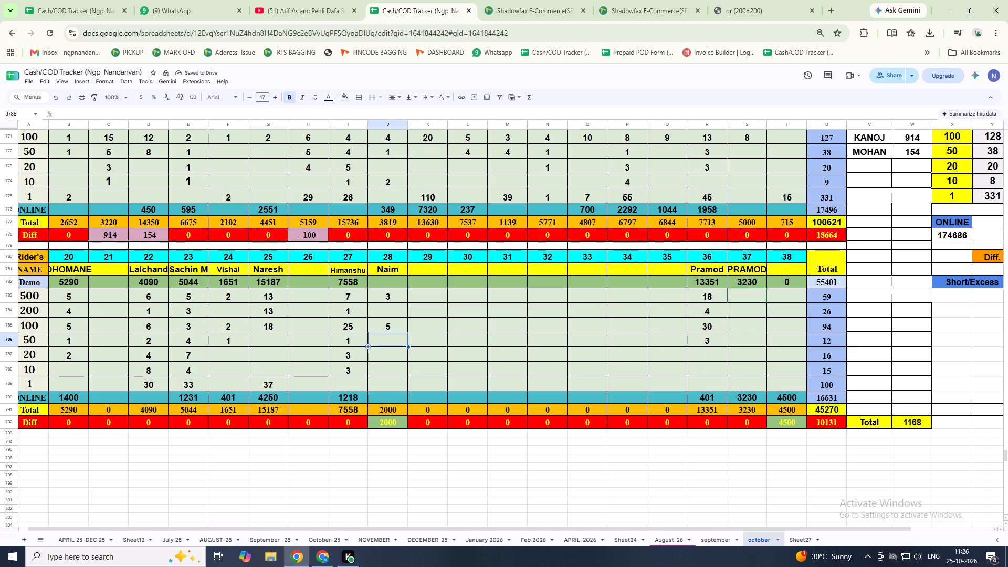
{"action": "key", "text": "8"}
{"action": "key", "text": "Return"}
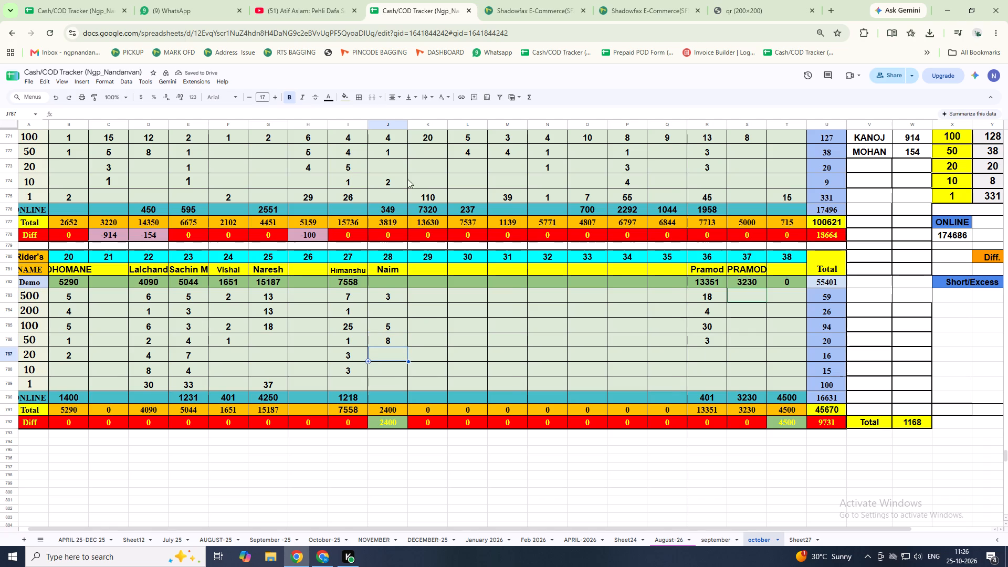
In Shadowfax, open the Forward runsheet closure for rider Naim and proceed to the Close Runsheet Confirmation stage.
{"action": "left_click", "coordinate": [533, 0]}
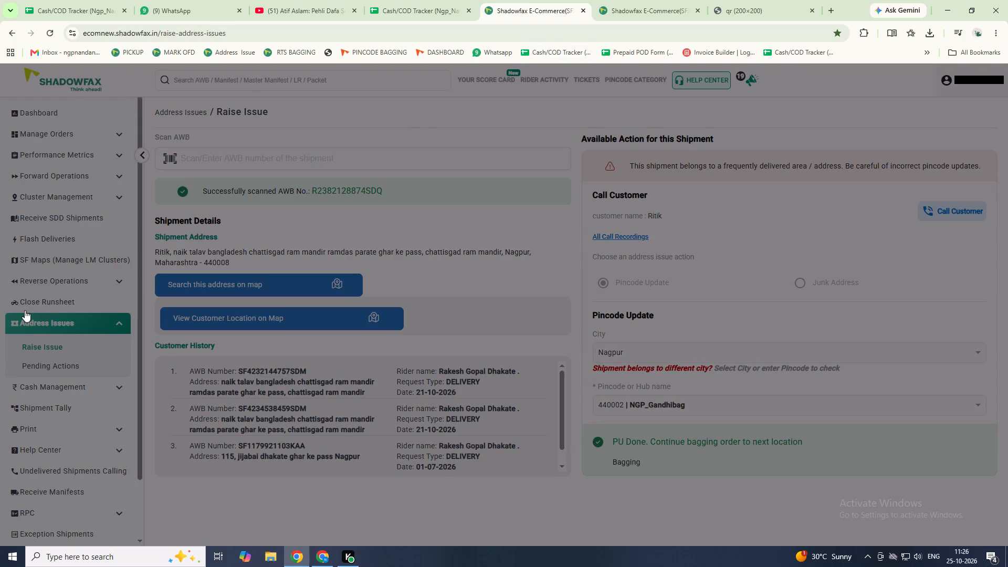
{"action": "left_click", "coordinate": [25, 310]}
{"action": "left_click", "coordinate": [26, 306]}
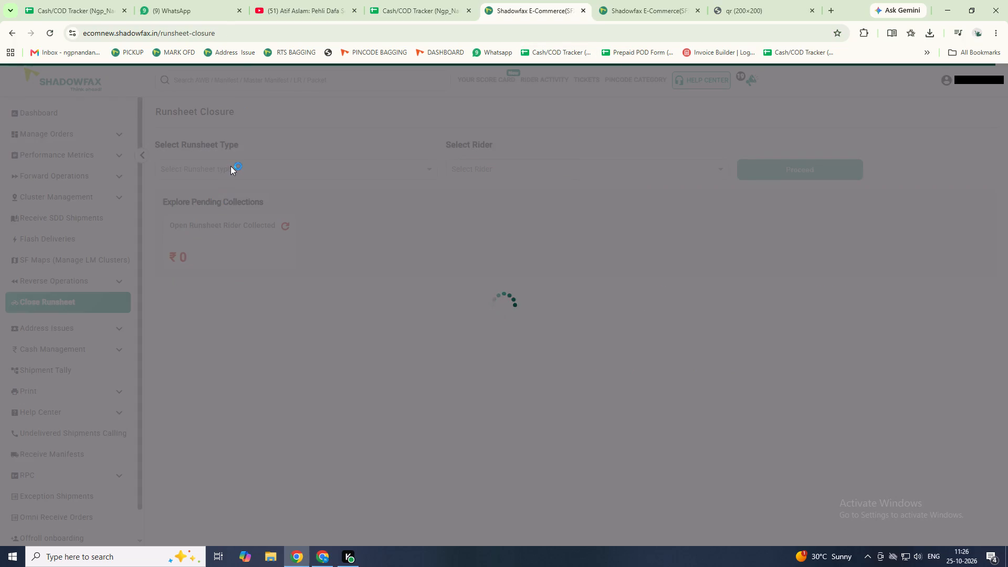
{"action": "left_click", "coordinate": [230, 166]}
{"action": "left_click", "coordinate": [227, 186]}
{"action": "left_click", "coordinate": [489, 171]}
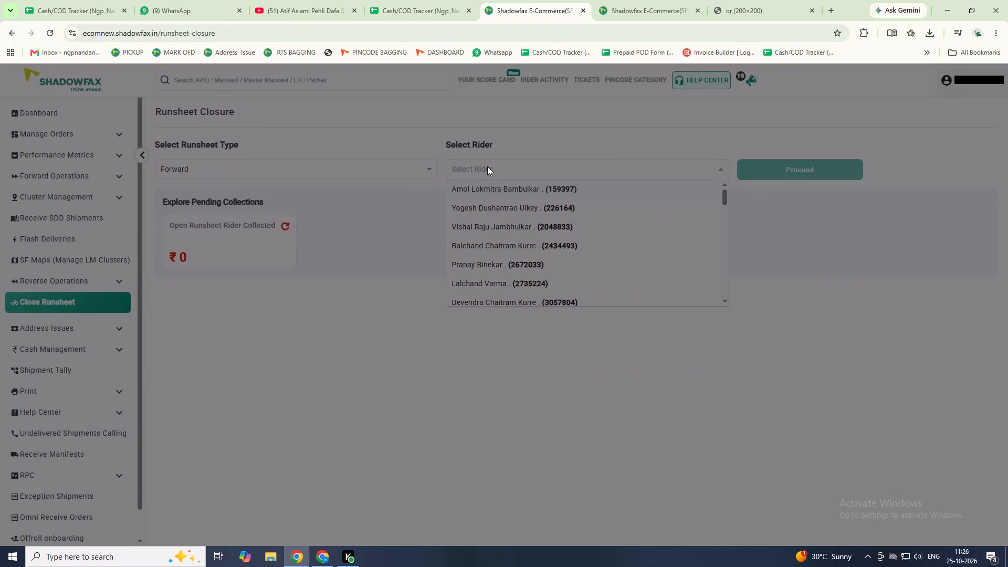
{"action": "type", "text": "naim"}
{"action": "key", "text": "Return"}
{"action": "key", "text": "Tab"}
{"action": "key", "text": "Return"}
{"action": "key", "text": "Tab"}
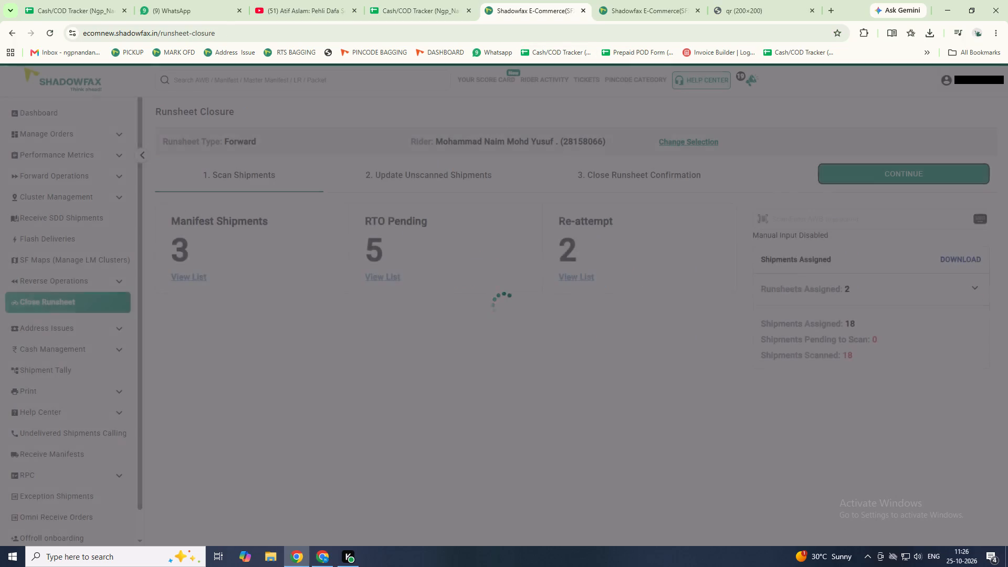
{"action": "key", "text": "Return"}
{"action": "key", "text": "Return"}
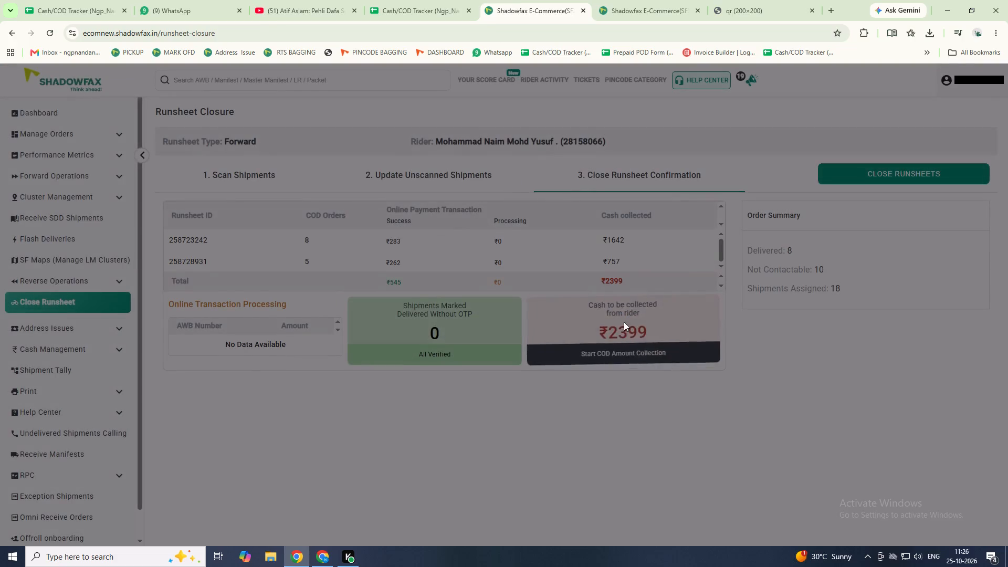
Copy the cash to be collected from the rider and enter 2399 as Naim's Demo amount in the Cash/COD Tracker.
{"action": "double_click", "coordinate": [624, 325]}
{"action": "key", "text": "ctrl+f"}
{"action": "key", "text": "ctrl+x"}
{"action": "key", "text": "ctrl+f"}
{"action": "key", "text": "ctrl+x"}
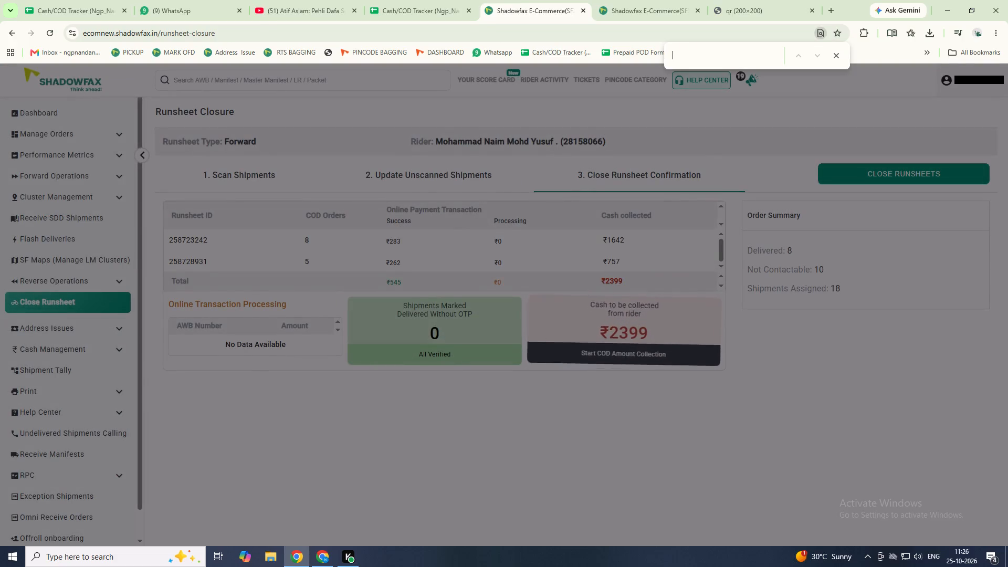
{"action": "left_click", "coordinate": [442, 0]}
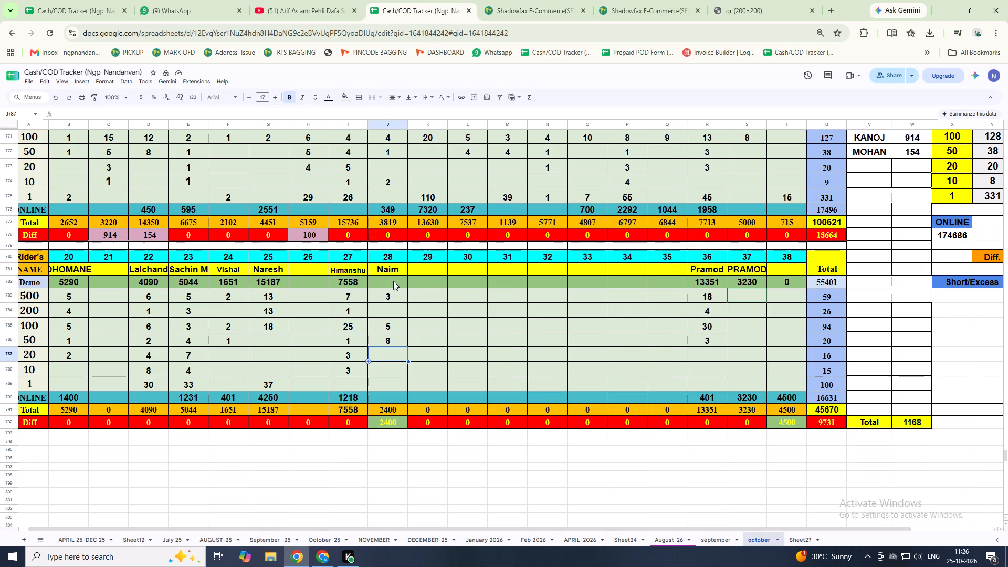
{"action": "left_click", "coordinate": [393, 281]}
{"action": "key", "text": "ctrl+v"}
{"action": "key", "text": "Return"}
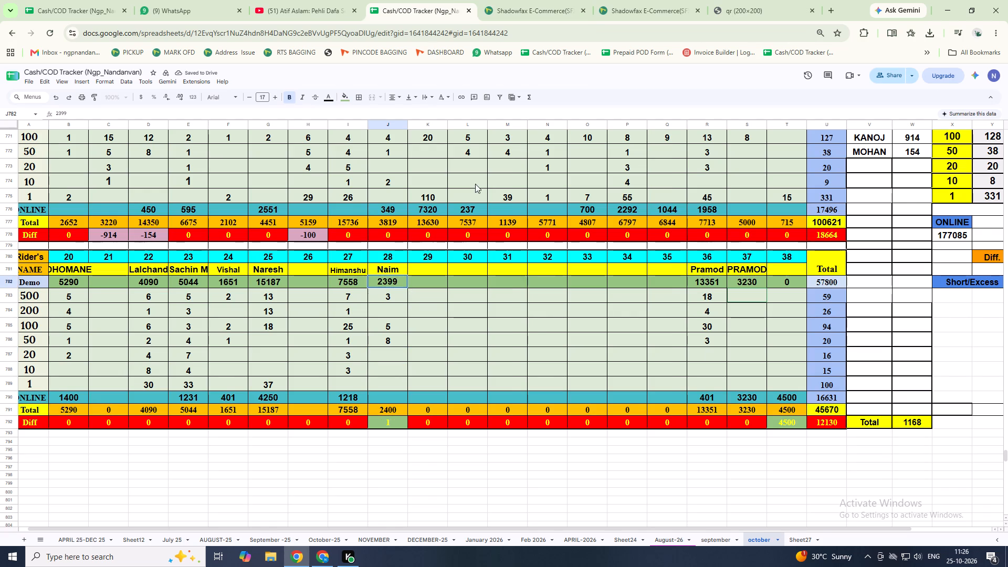
In Shadowfax, record Naim's COD payment of 2399 using Cash in Hand and mark it as cash collected.
{"action": "left_click", "coordinate": [574, 0]}
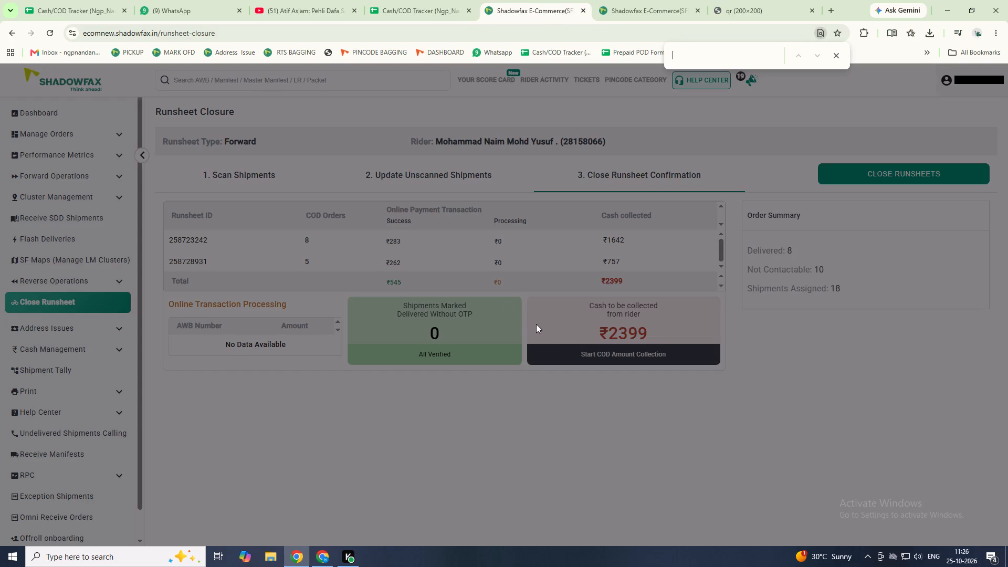
{"action": "left_click", "coordinate": [561, 353]}
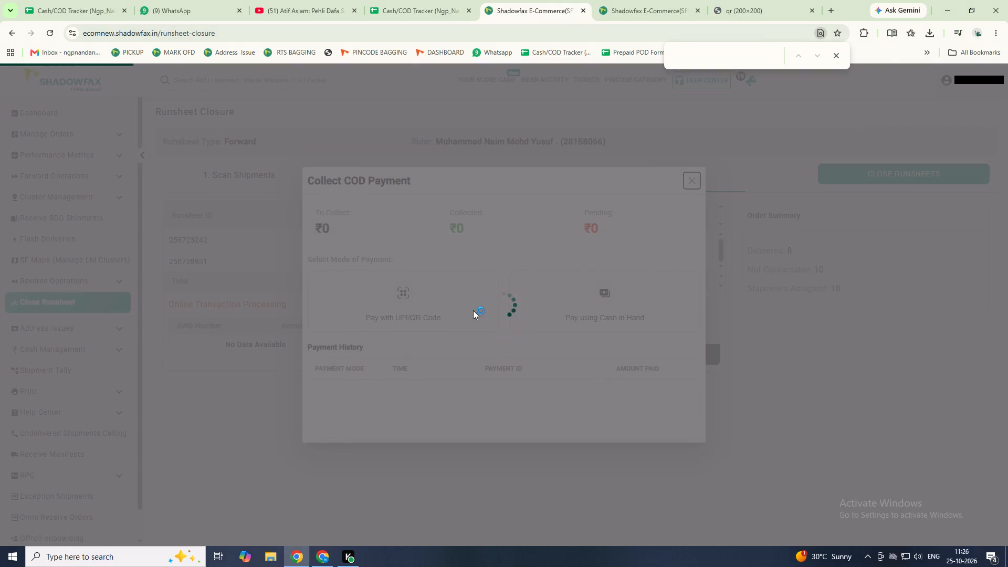
{"action": "left_click", "coordinate": [565, 303]}
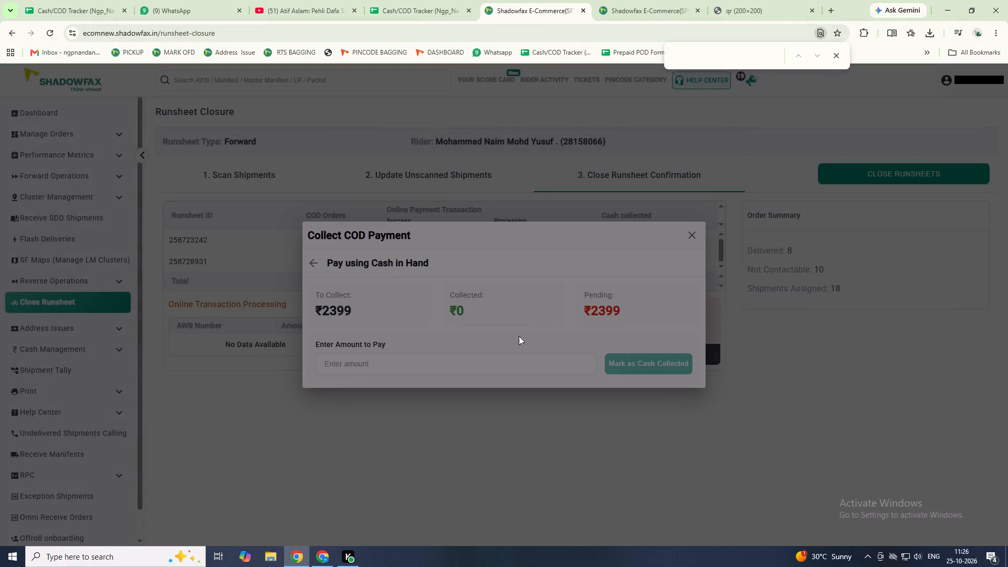
{"action": "left_click", "coordinate": [495, 364]}
{"action": "type", "text": "2399"}
{"action": "key", "text": "Tab"}
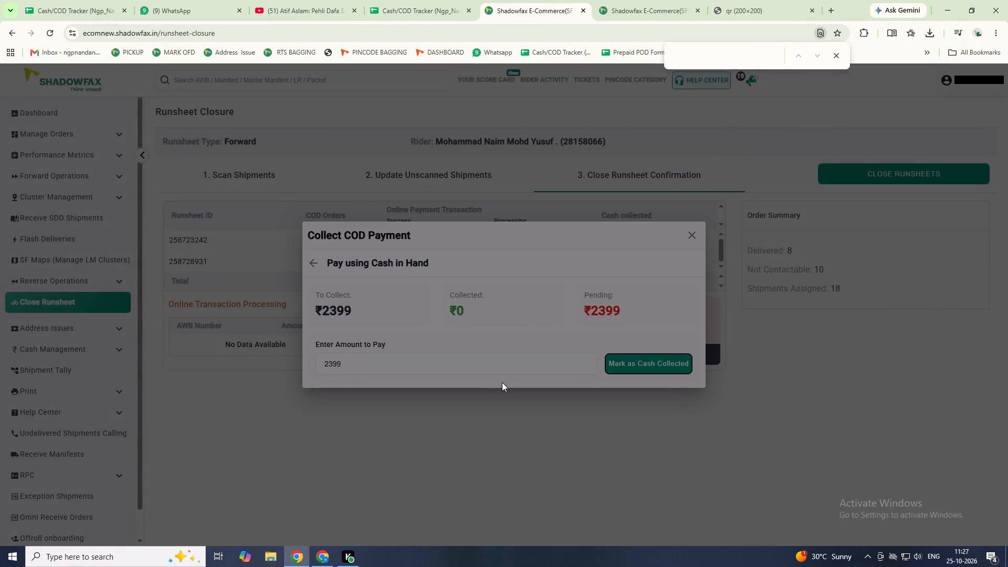
{"action": "key", "text": "Return"}
{"action": "key", "text": "Tab"}
{"action": "key", "text": "Return"}
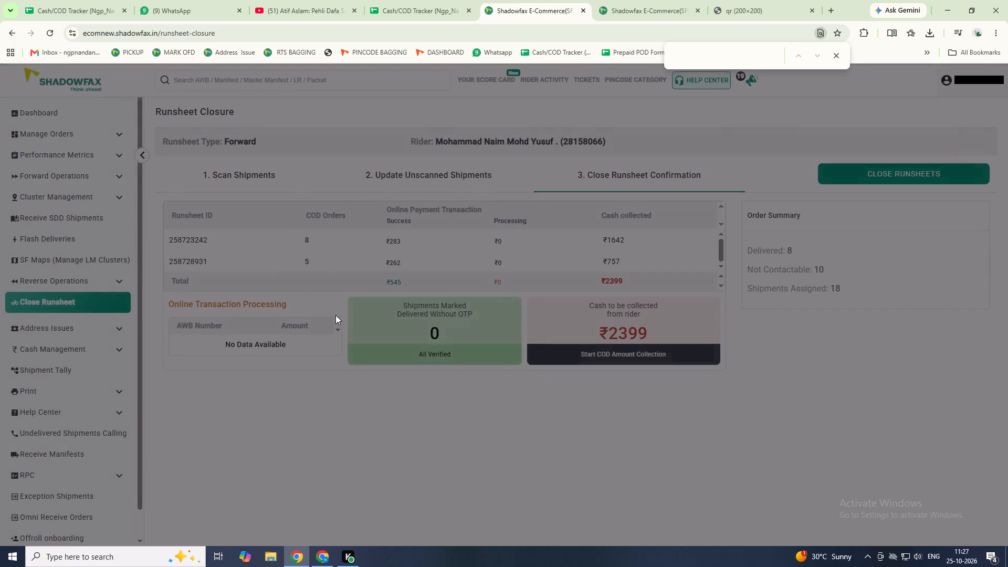
Reload the Close Runsheet Confirmation stage, mark the cash as collected and close Naim's forward runsheets.
{"action": "left_click", "coordinate": [409, 184]}
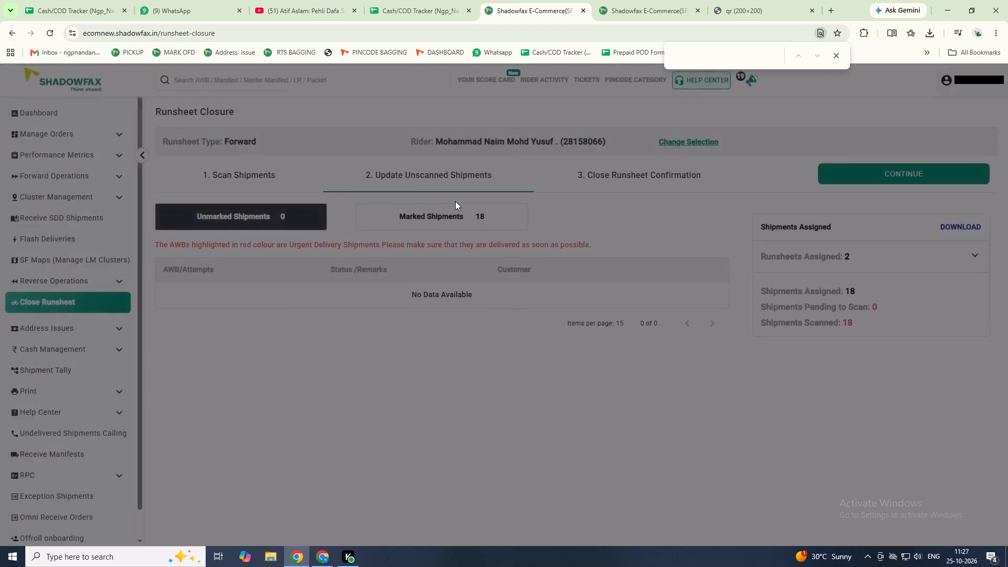
{"action": "left_click", "coordinate": [617, 170]}
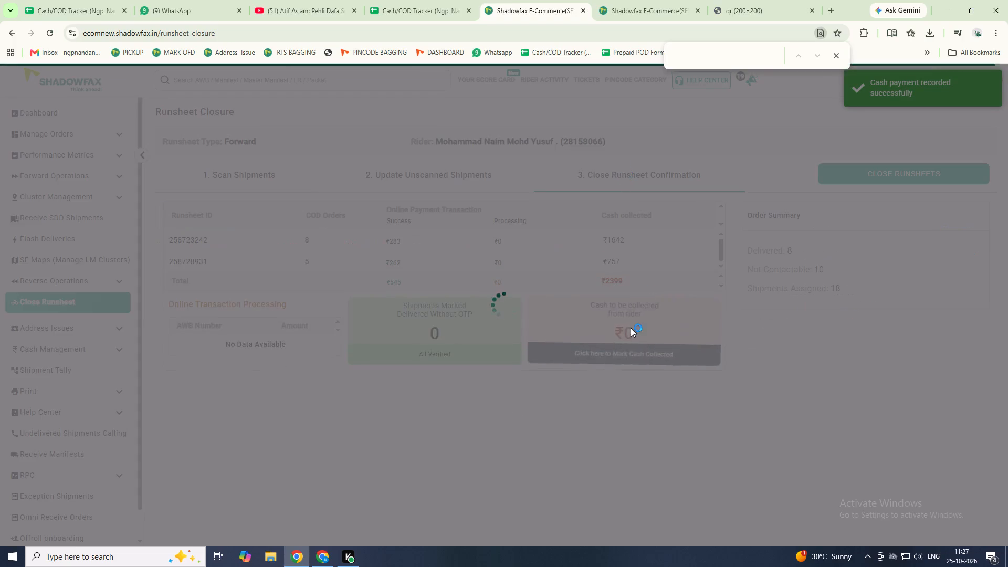
{"action": "left_click", "coordinate": [605, 367]}
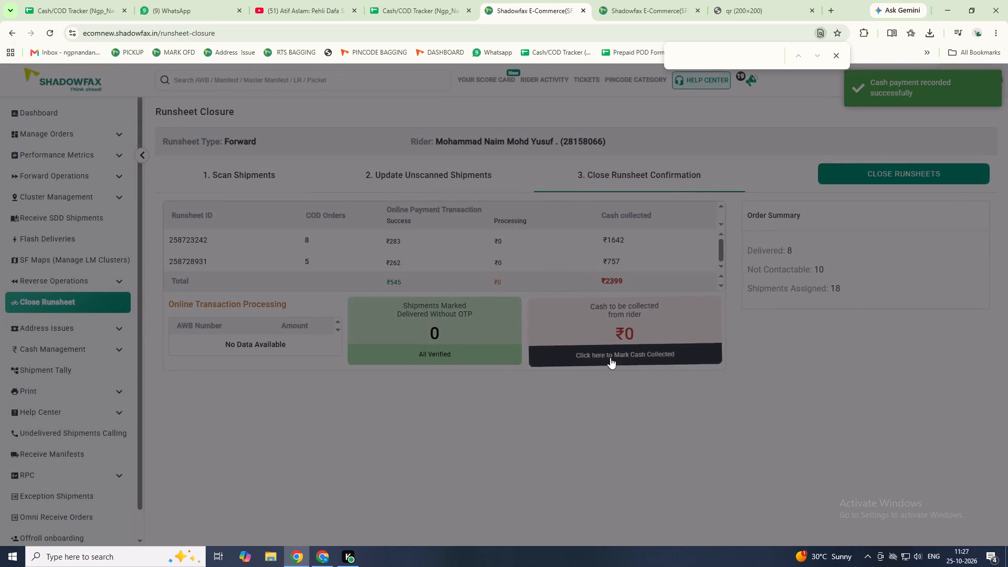
{"action": "left_click", "coordinate": [612, 358]}
{"action": "left_click", "coordinate": [938, 177]}
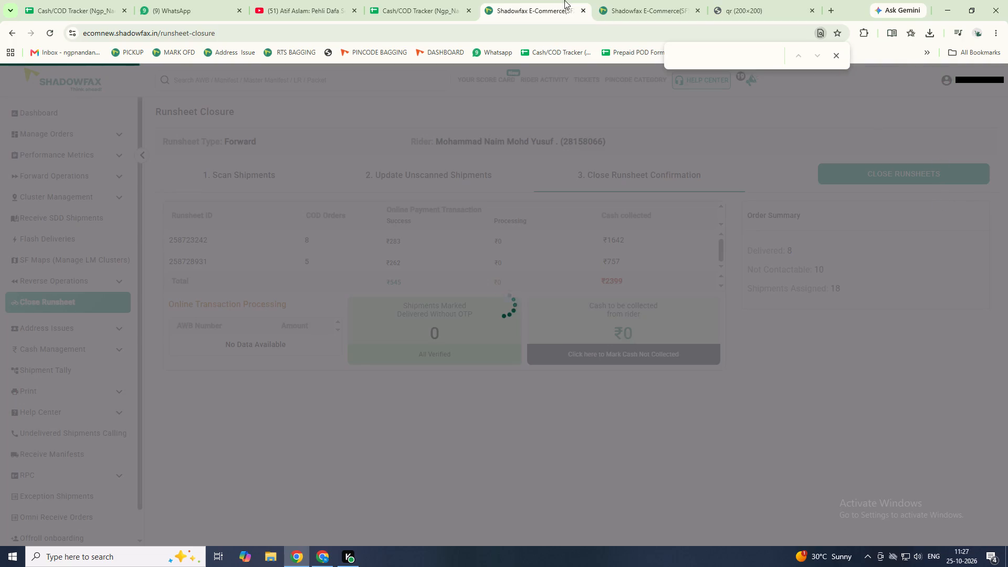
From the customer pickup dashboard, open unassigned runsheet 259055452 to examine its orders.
{"action": "left_click", "coordinate": [610, 0]}
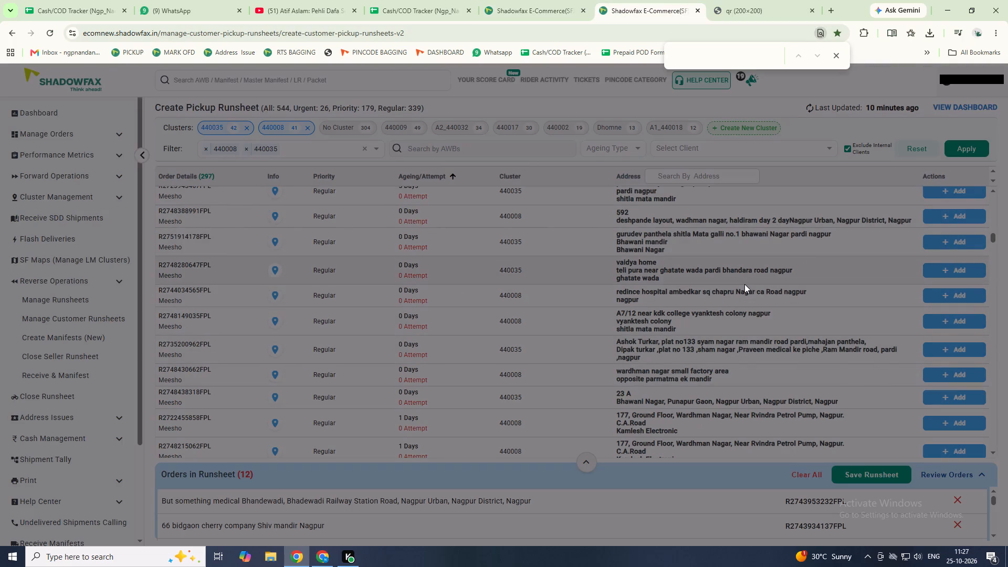
{"action": "left_click", "coordinate": [487, 0]}
{"action": "left_click", "coordinate": [135, 51]}
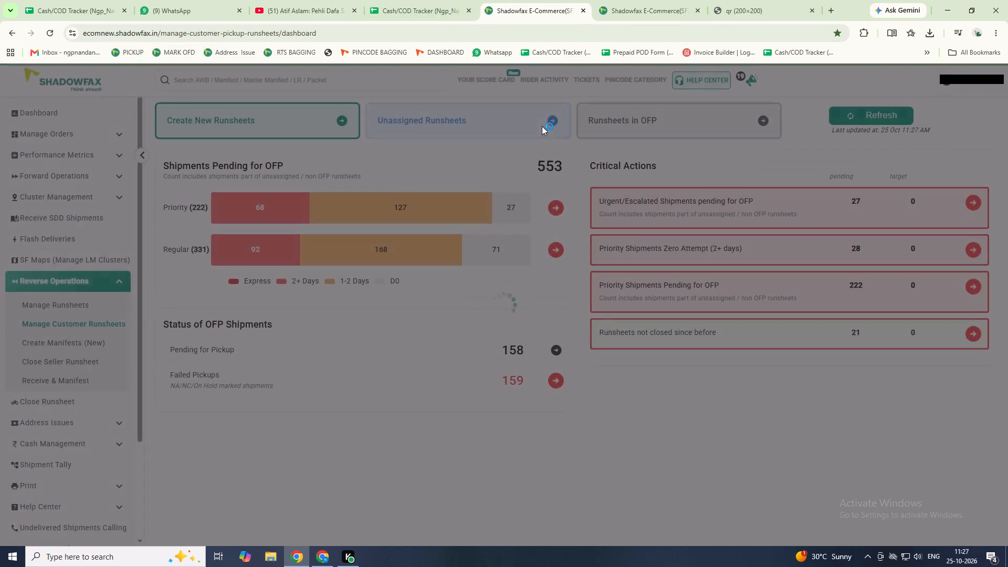
{"action": "left_click", "coordinate": [542, 126]}
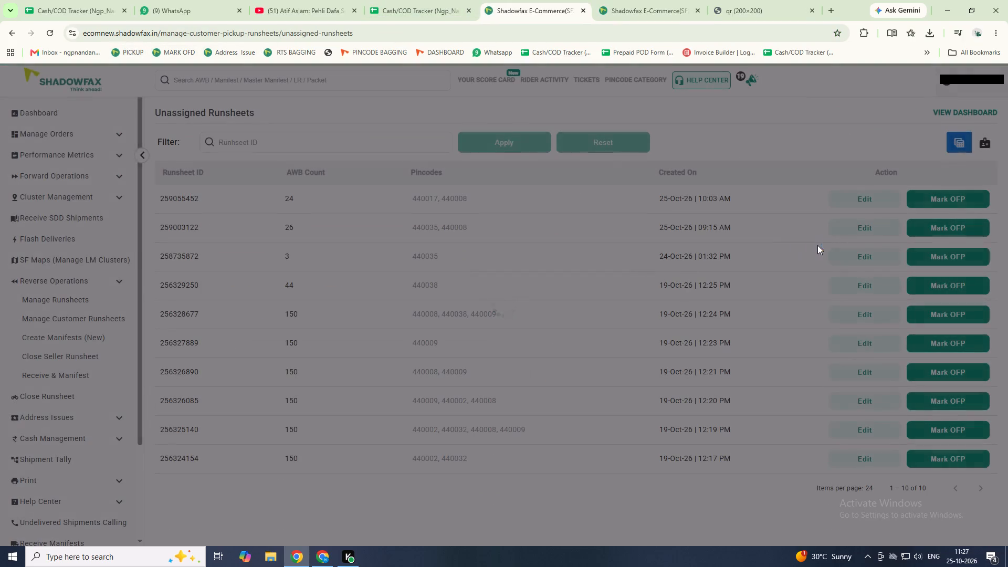
{"action": "left_click", "coordinate": [856, 200]}
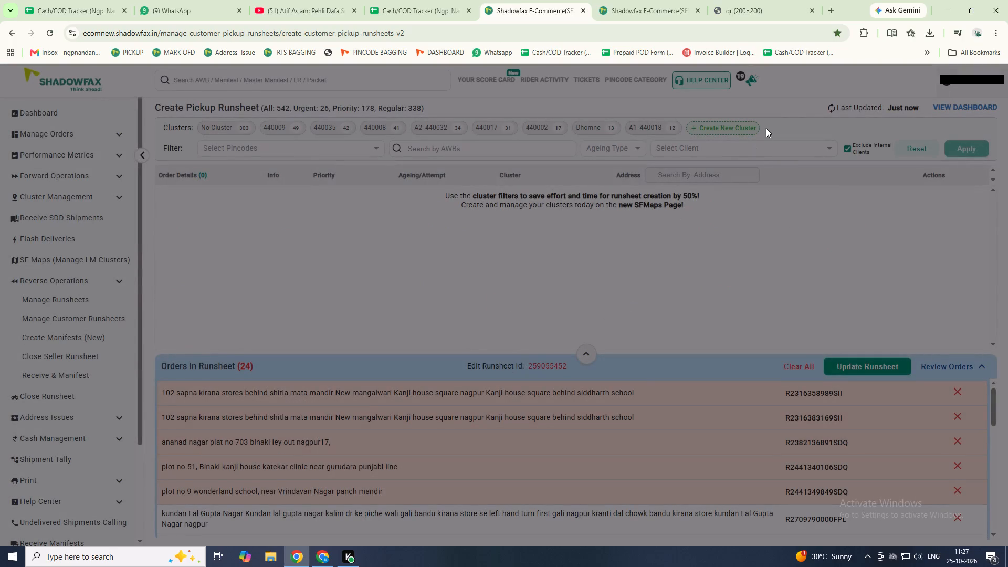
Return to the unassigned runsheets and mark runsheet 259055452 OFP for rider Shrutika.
{"action": "left_click", "coordinate": [949, 106]}
{"action": "left_click", "coordinate": [455, 130]}
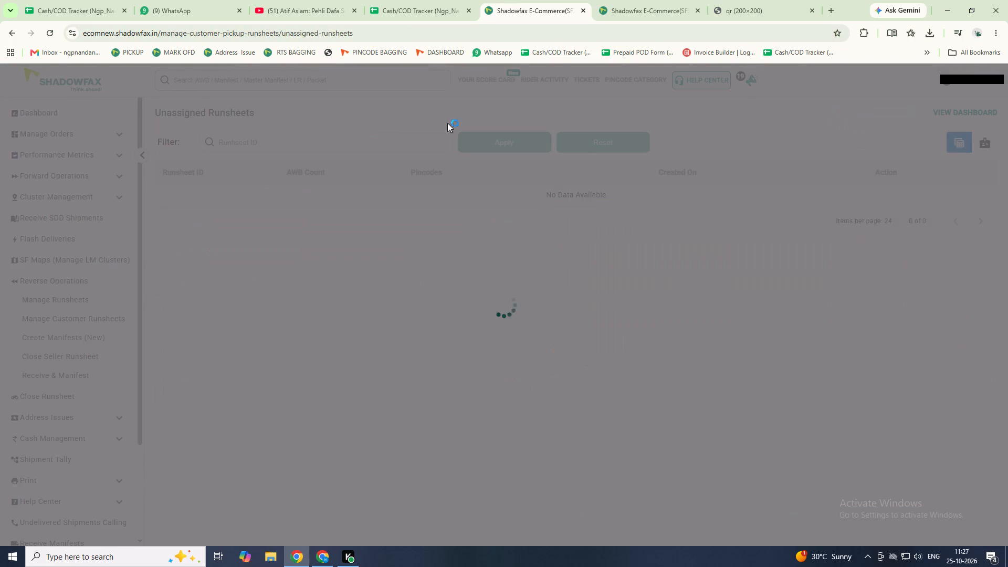
{"action": "left_click", "coordinate": [940, 203]}
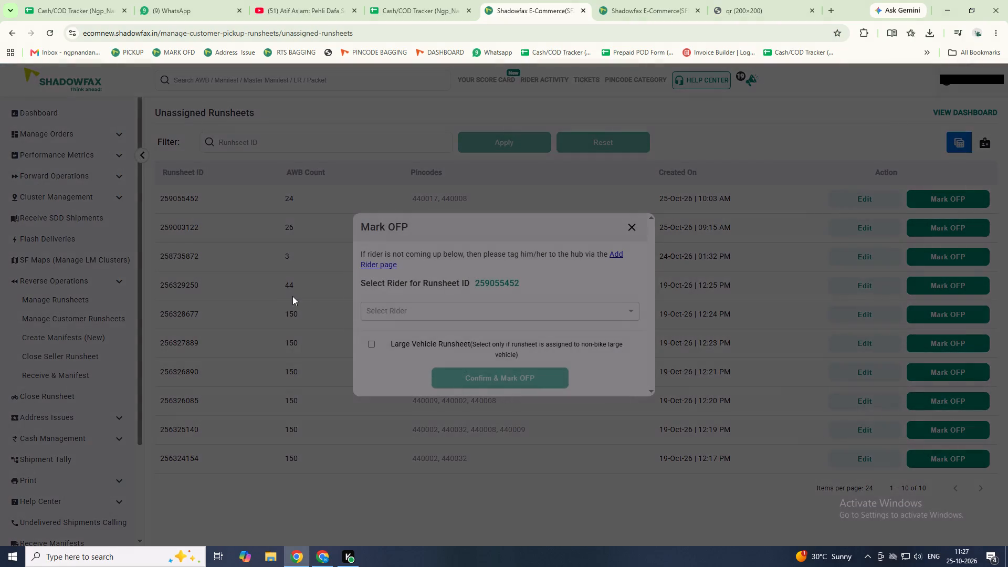
{"action": "left_click", "coordinate": [429, 309]}
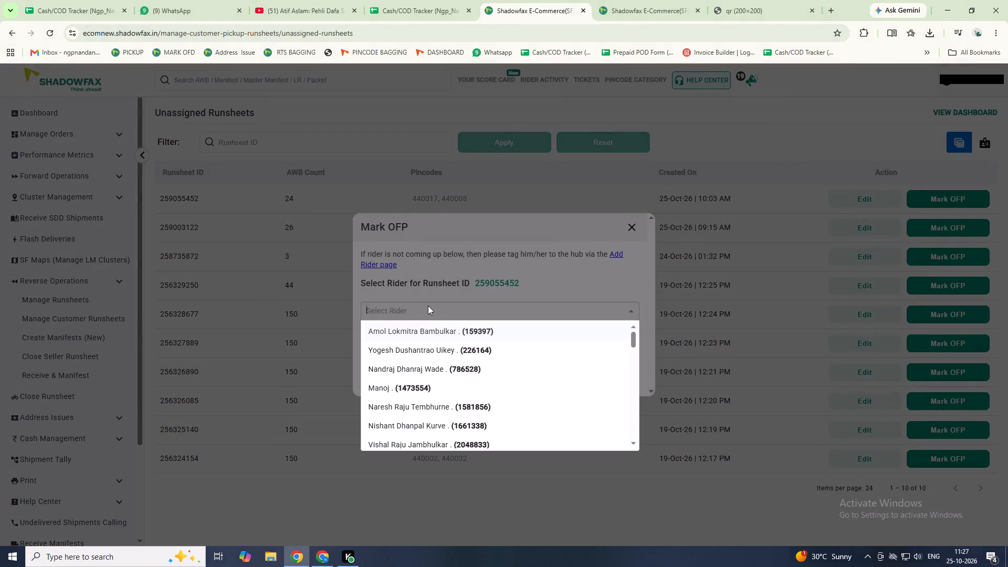
{"action": "type", "text": "shru"}
{"action": "key", "text": "Return"}
{"action": "key", "text": "Tab"}
{"action": "key", "text": "Tab"}
{"action": "key", "text": "Return"}
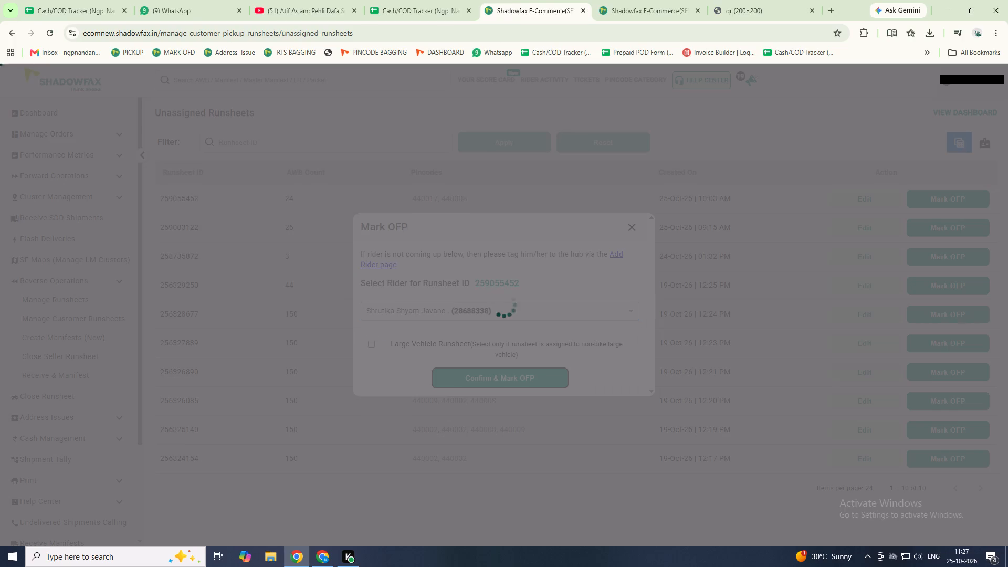
In the unsaved 440008/440035 pickup runsheet, examine the addresses of the regular and high-priority orders still available to add.
{"action": "left_click", "coordinate": [656, 1]}
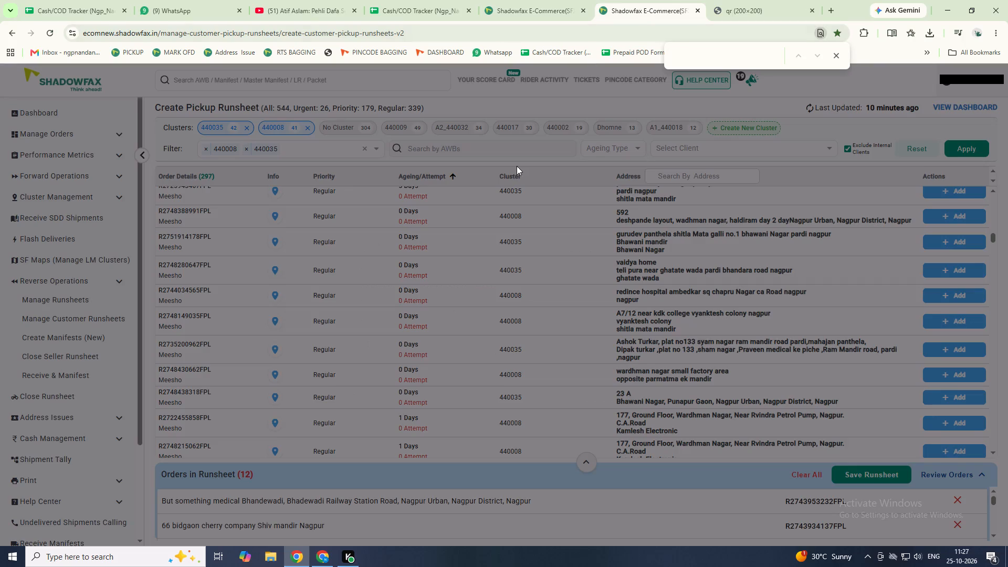
{"action": "scroll", "coordinate": [718, 329], "scroll_direction": "up", "scroll_amount": 1}
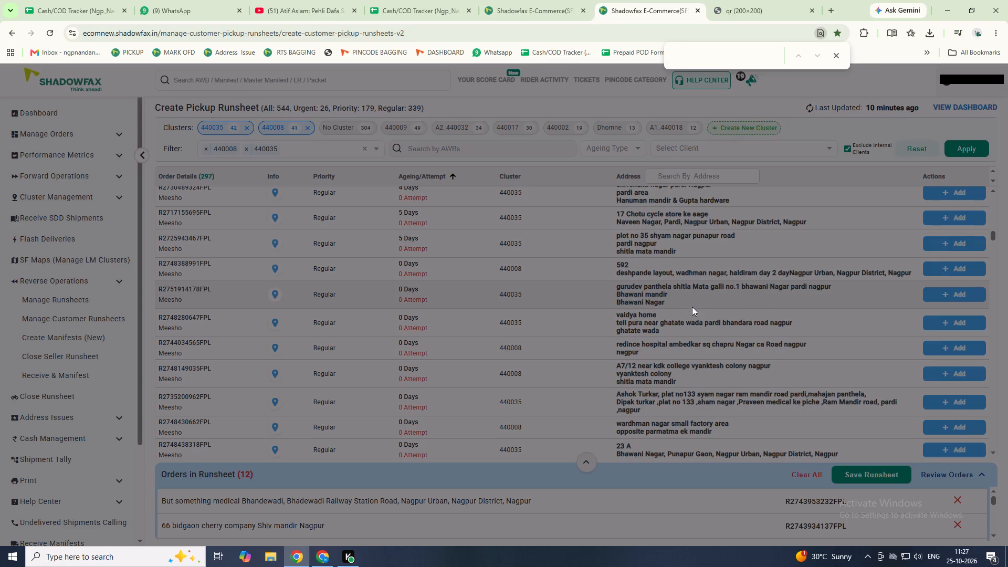
{"action": "scroll", "coordinate": [692, 307], "scroll_direction": "up", "scroll_amount": 1}
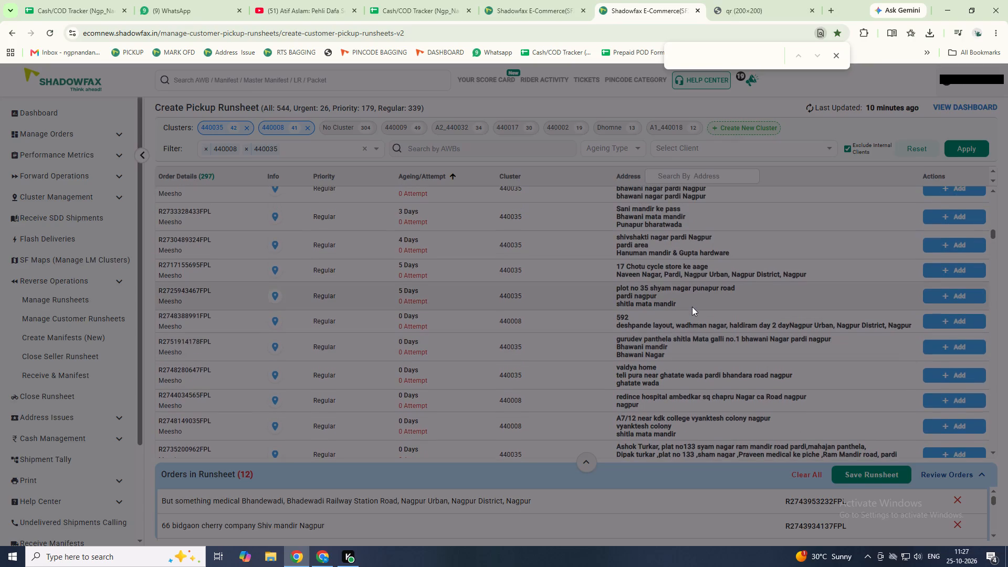
{"action": "scroll", "coordinate": [692, 307], "scroll_direction": "up", "scroll_amount": 2}
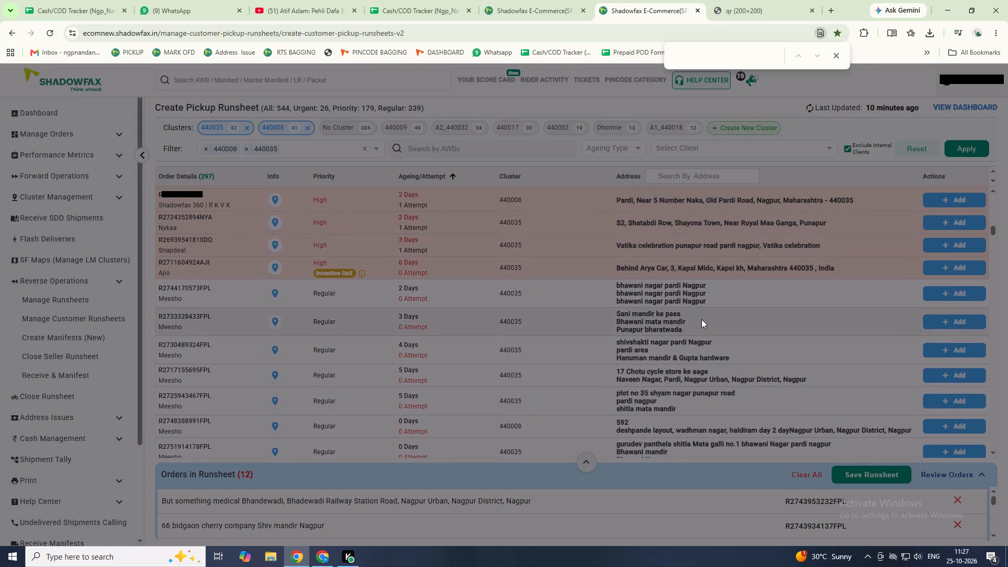
{"action": "scroll", "coordinate": [701, 319], "scroll_direction": "up", "scroll_amount": 2}
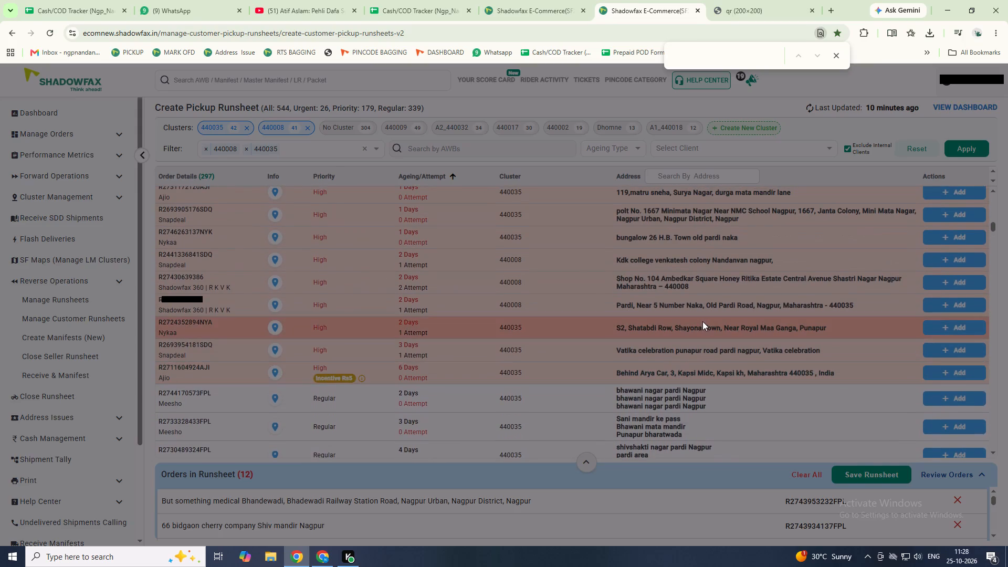
{"action": "middle_click", "coordinate": [703, 321]}
{"action": "key", "text": "space"}
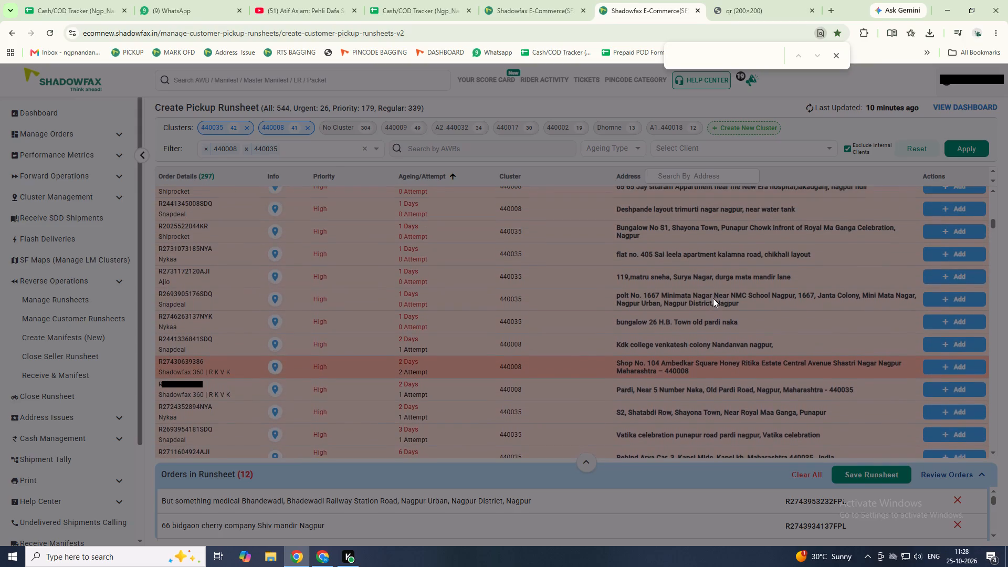
{"action": "left_click", "coordinate": [713, 299]}
{"action": "scroll", "coordinate": [716, 302], "scroll_direction": "up", "scroll_amount": 3}
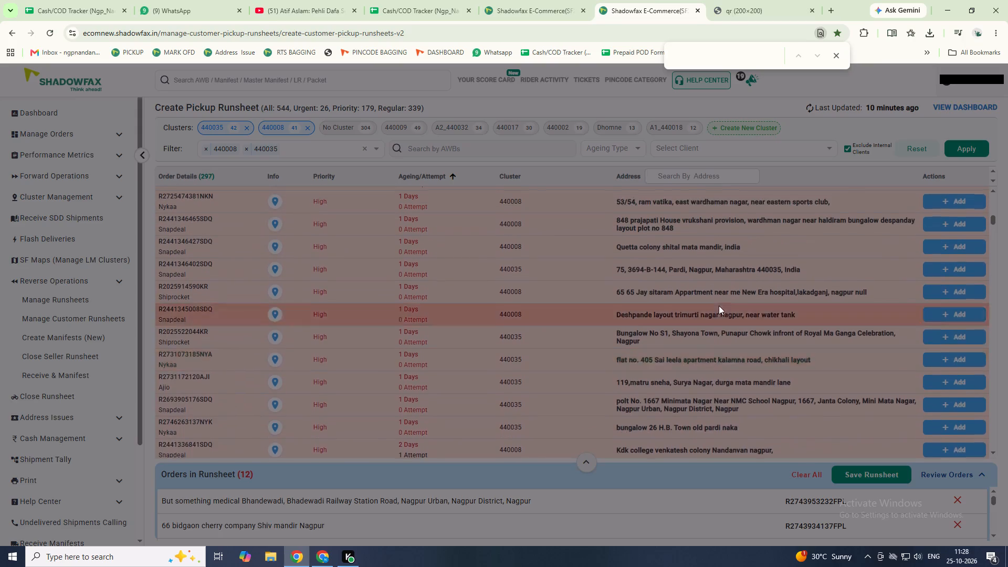
{"action": "scroll", "coordinate": [720, 306], "scroll_direction": "up", "scroll_amount": 1}
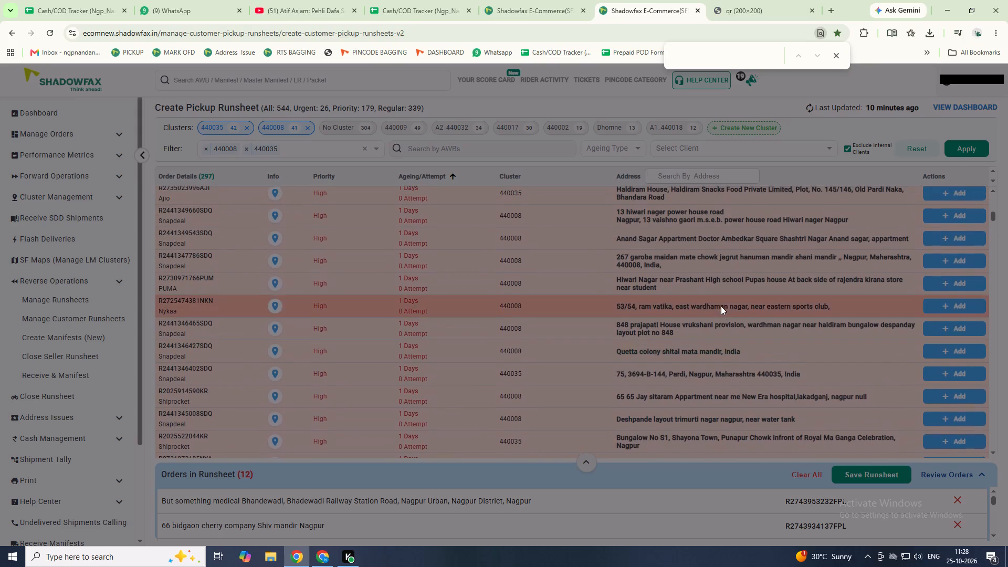
{"action": "scroll", "coordinate": [721, 306], "scroll_direction": "up", "scroll_amount": 2}
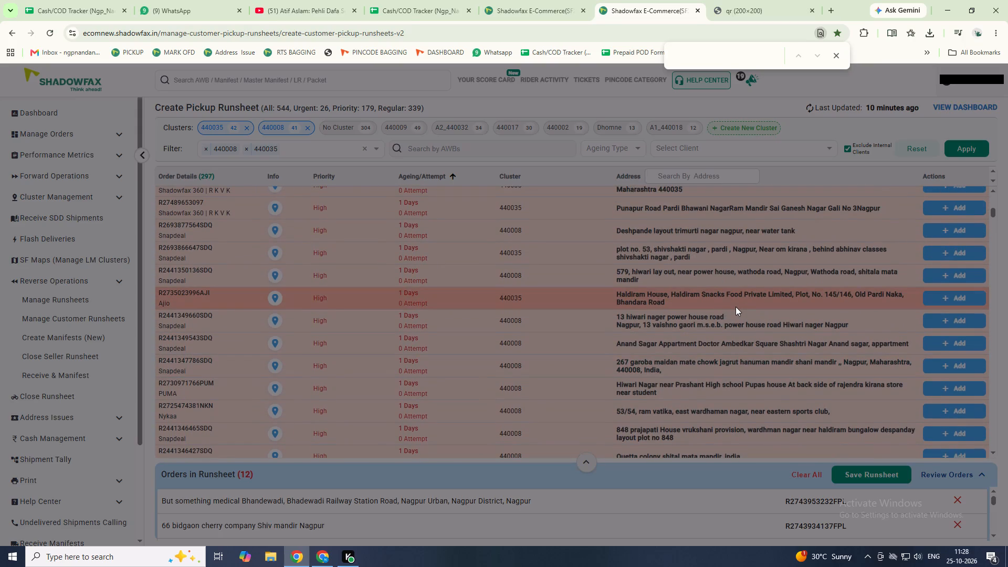
{"action": "scroll", "coordinate": [736, 307], "scroll_direction": "up", "scroll_amount": 2}
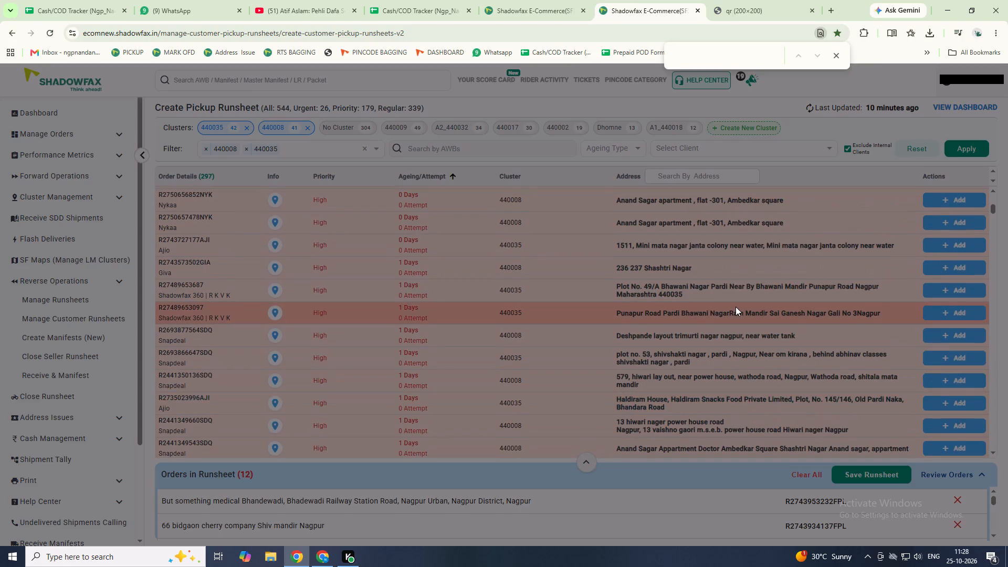
{"action": "scroll", "coordinate": [737, 238], "scroll_direction": "up", "scroll_amount": 1}
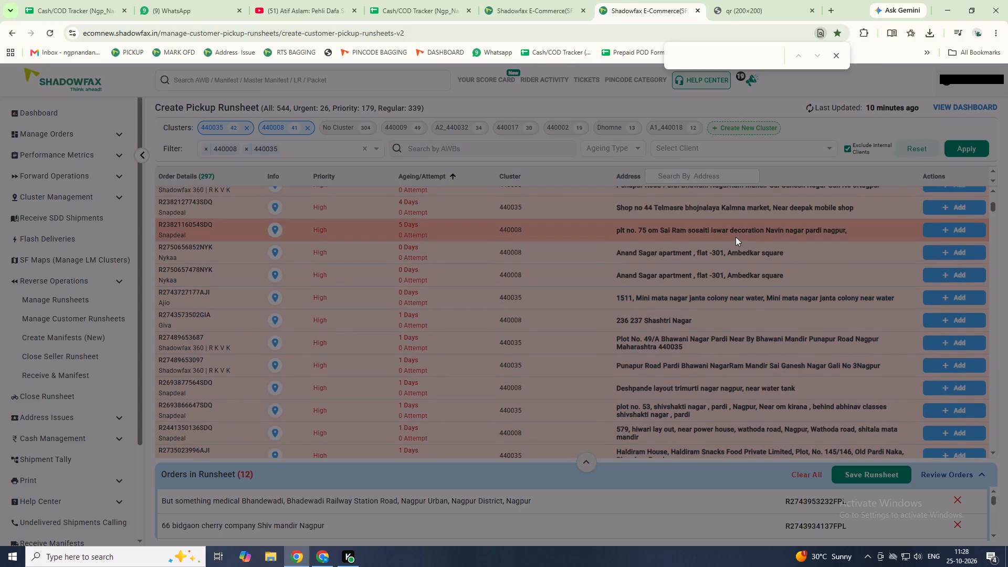
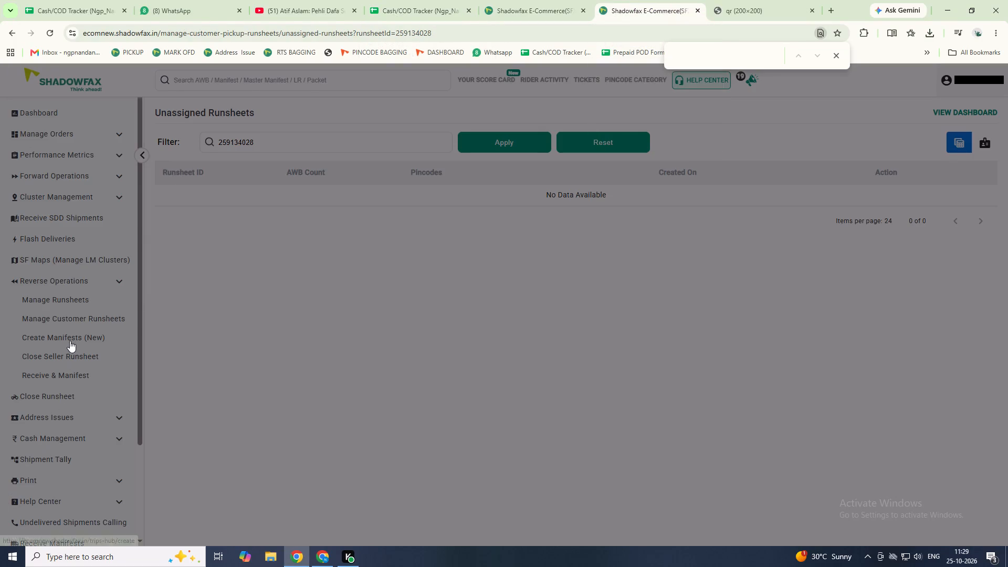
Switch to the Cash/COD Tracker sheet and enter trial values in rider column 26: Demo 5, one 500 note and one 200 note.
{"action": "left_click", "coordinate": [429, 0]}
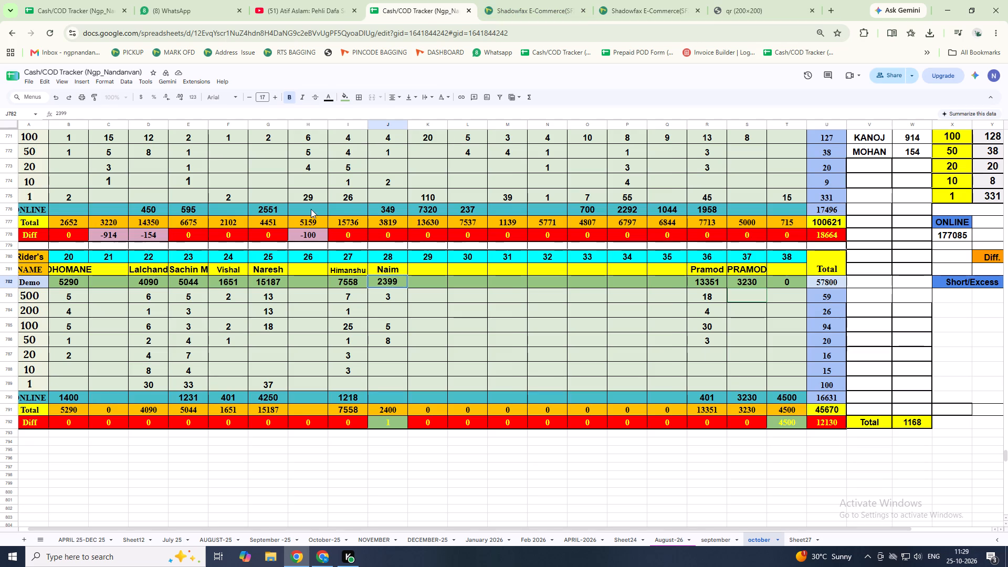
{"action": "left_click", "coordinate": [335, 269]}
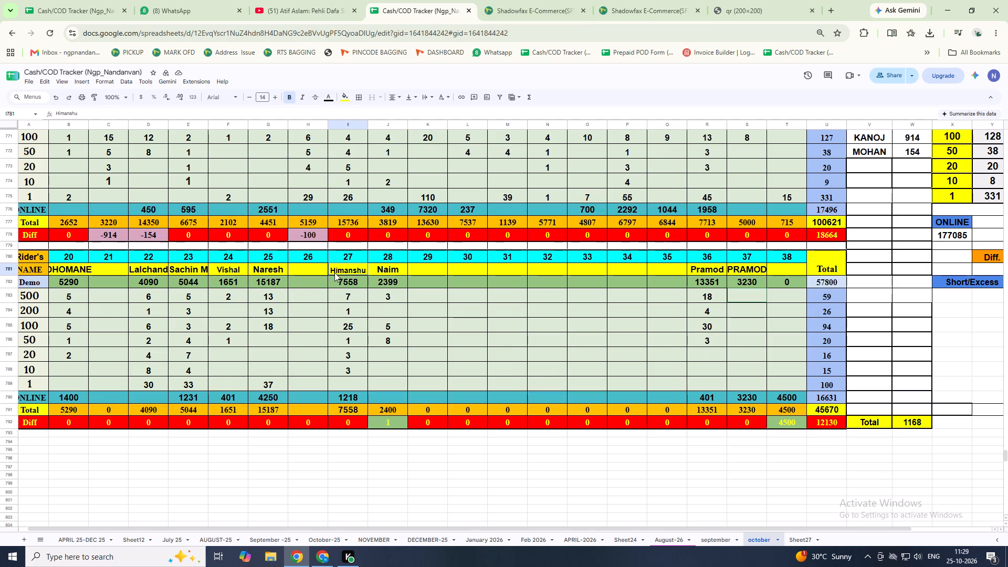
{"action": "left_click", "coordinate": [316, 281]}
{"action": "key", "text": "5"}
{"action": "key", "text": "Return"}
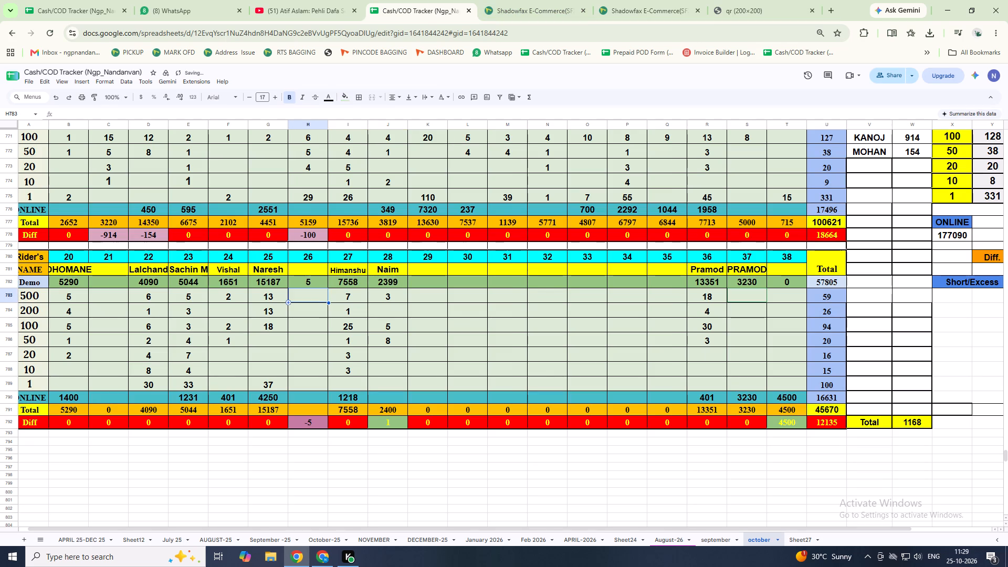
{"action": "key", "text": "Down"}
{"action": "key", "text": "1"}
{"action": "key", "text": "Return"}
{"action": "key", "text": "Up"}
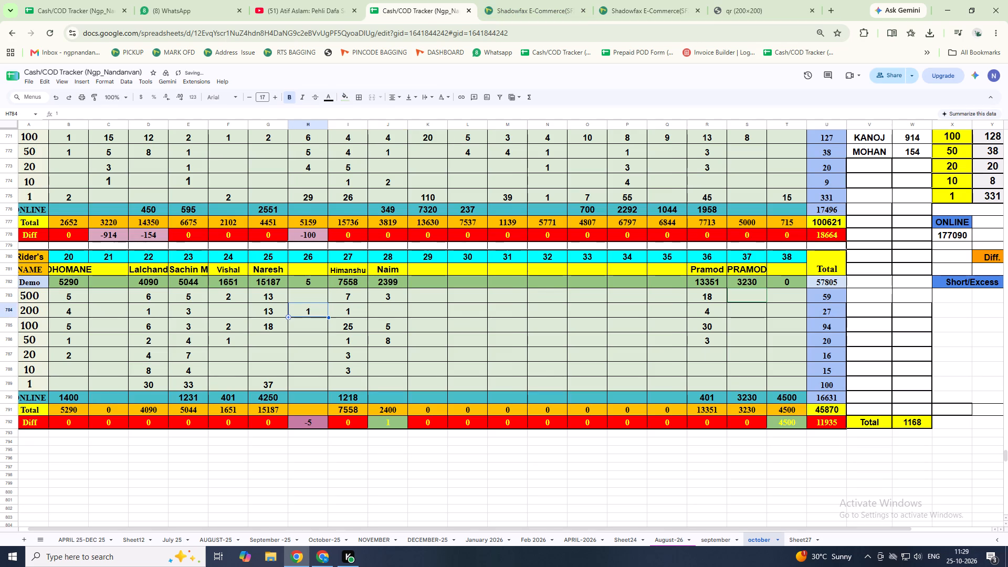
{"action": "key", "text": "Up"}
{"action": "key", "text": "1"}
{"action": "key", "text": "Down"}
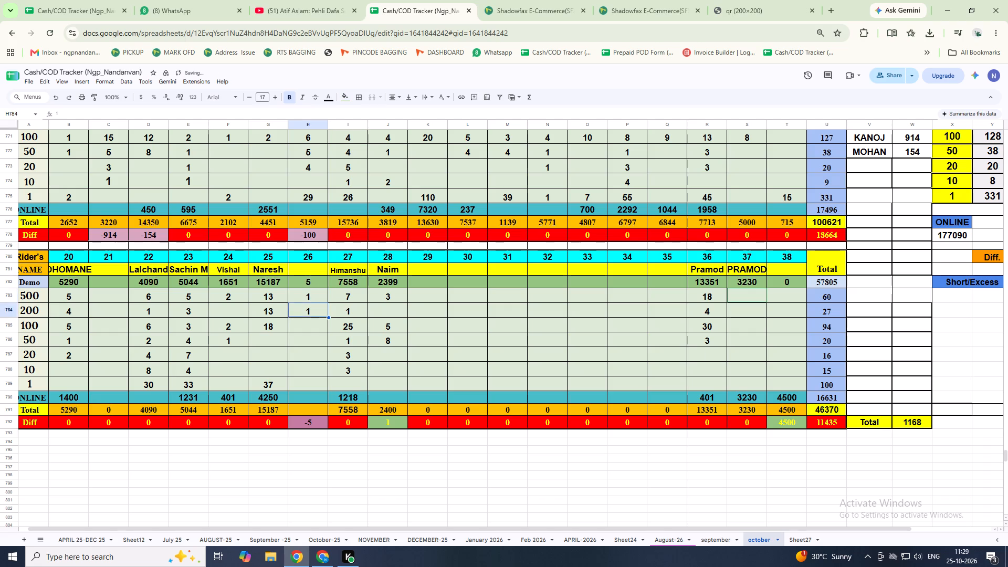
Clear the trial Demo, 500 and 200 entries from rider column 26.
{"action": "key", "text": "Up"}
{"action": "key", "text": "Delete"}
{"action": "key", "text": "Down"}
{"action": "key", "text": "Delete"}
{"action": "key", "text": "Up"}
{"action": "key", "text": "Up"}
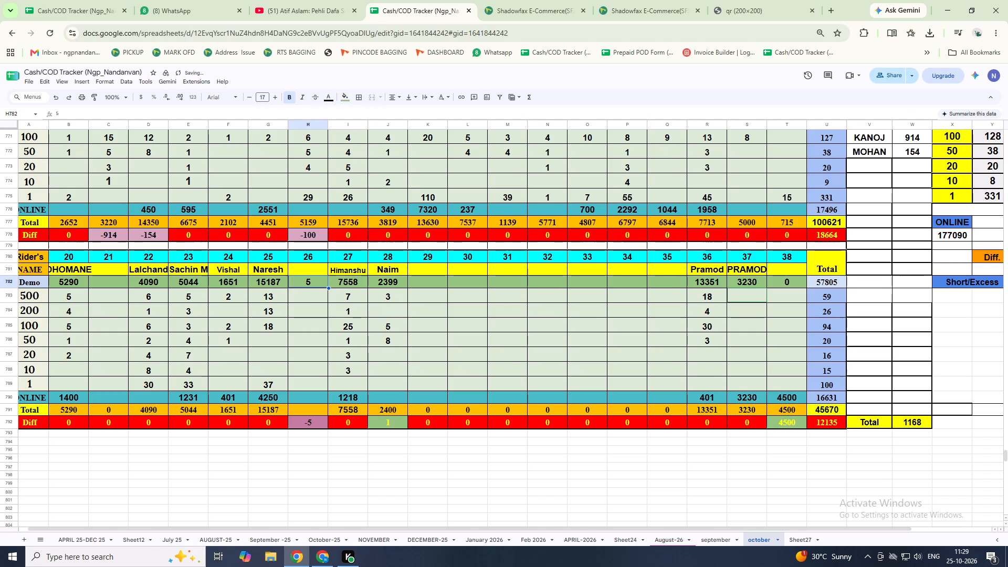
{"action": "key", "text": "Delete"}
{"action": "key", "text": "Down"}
Select the empty Total cell of rider column 26 in the October sheet's lower block.
{"action": "left_click", "coordinate": [312, 414]}
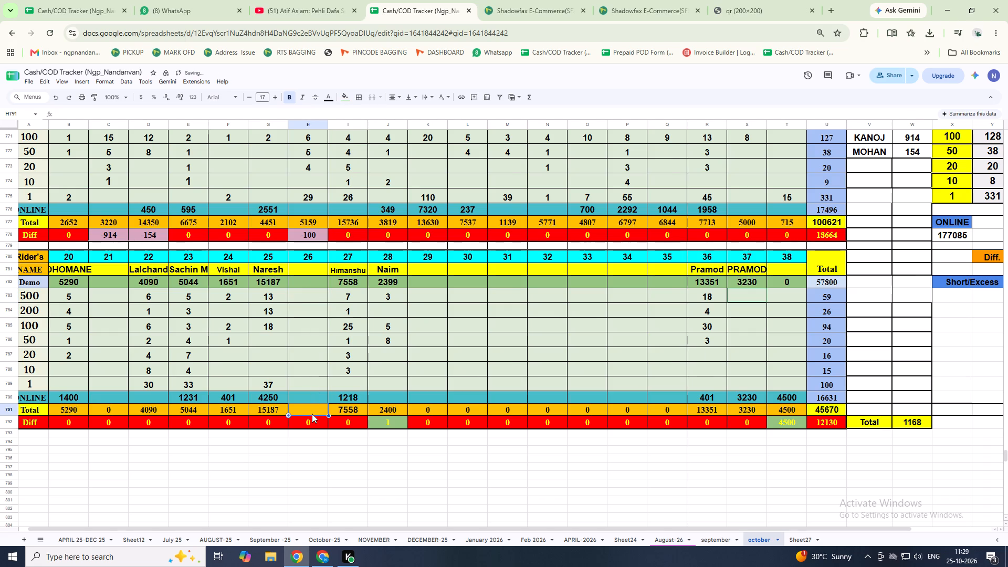
Copy the Total formula from Naresh's column 25 into the empty Total cell of rider column 26.
{"action": "left_click", "coordinate": [319, 425]}
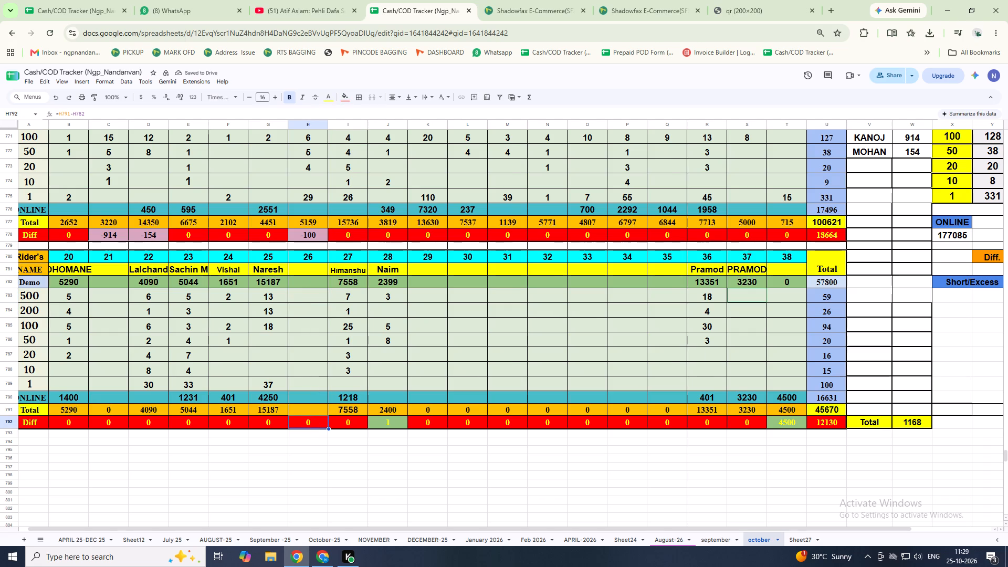
{"action": "left_click", "coordinate": [309, 416]}
{"action": "left_click", "coordinate": [309, 414]}
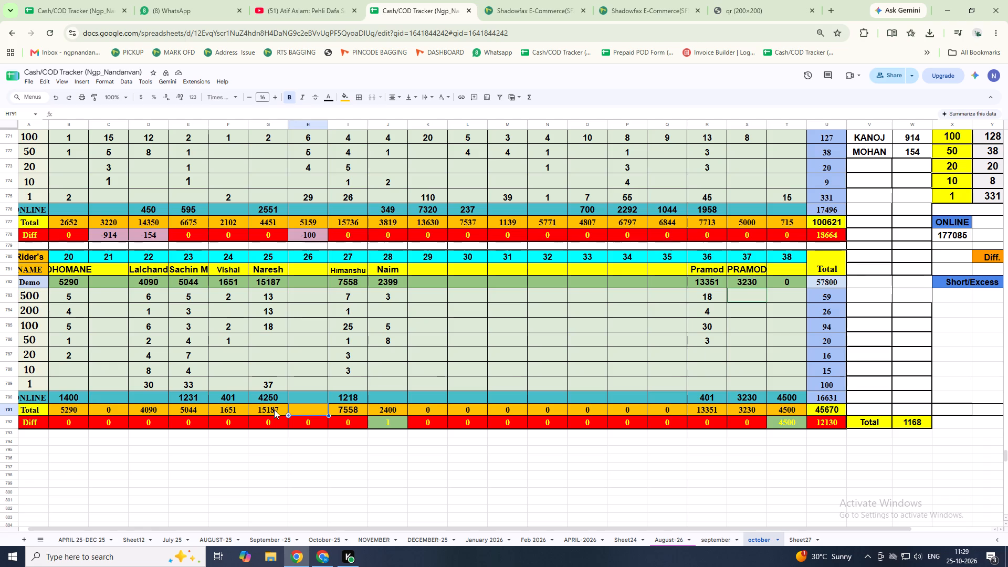
{"action": "left_click", "coordinate": [274, 409]}
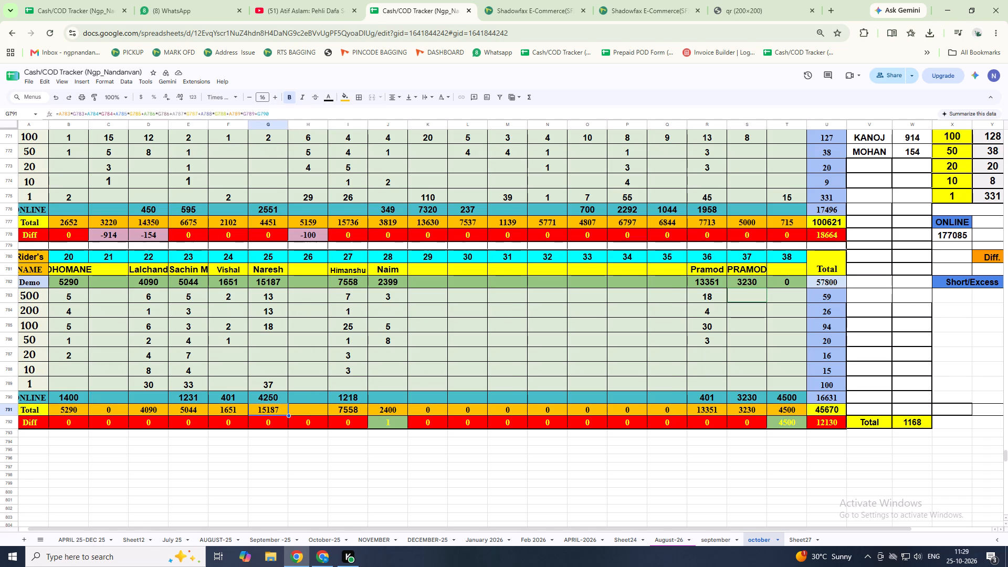
{"action": "left_click_drag", "start_coordinate": [289, 416], "coordinate": [298, 415]}
{"action": "left_click_drag", "start_coordinate": [288, 415], "coordinate": [309, 413]}
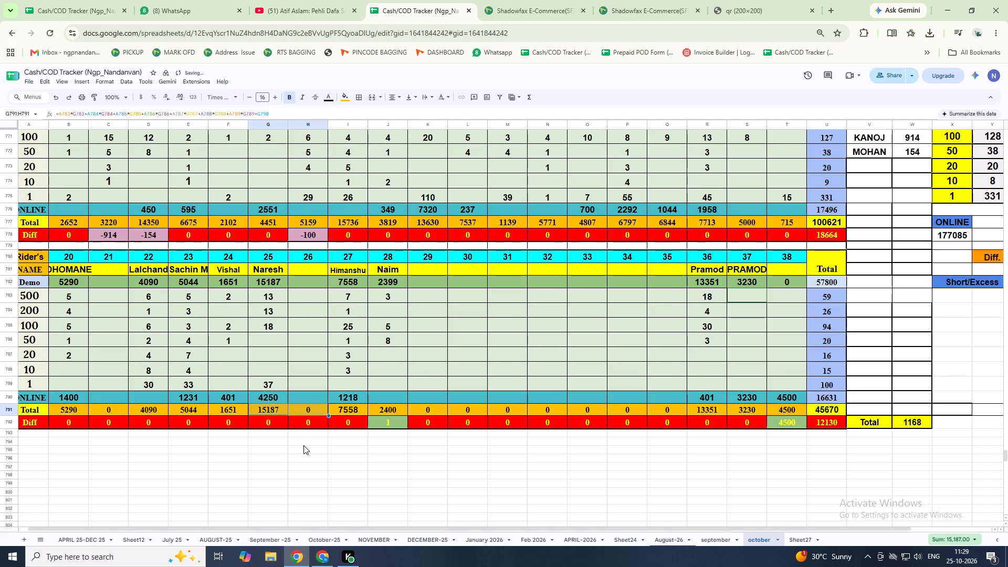
{"action": "left_click", "coordinate": [303, 445]}
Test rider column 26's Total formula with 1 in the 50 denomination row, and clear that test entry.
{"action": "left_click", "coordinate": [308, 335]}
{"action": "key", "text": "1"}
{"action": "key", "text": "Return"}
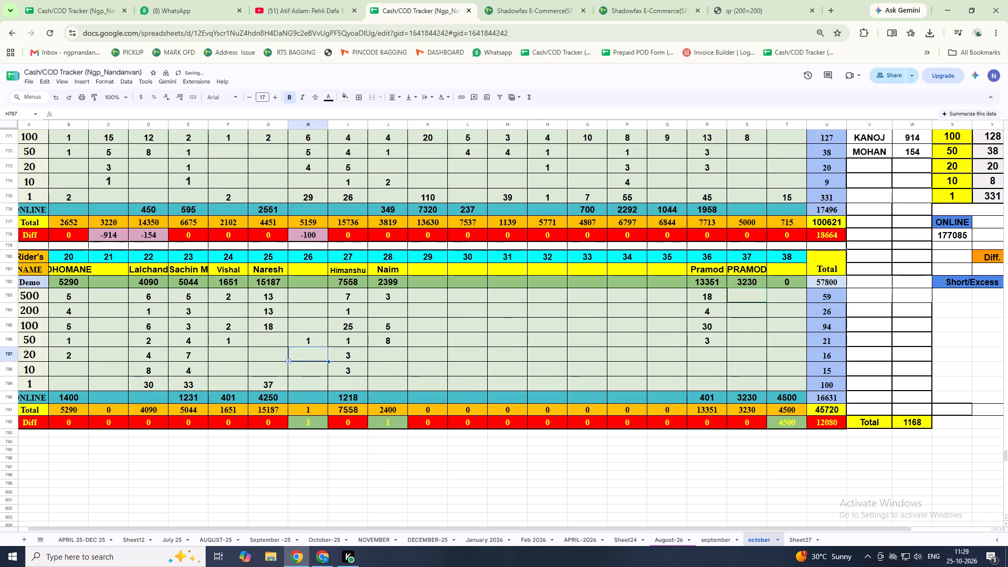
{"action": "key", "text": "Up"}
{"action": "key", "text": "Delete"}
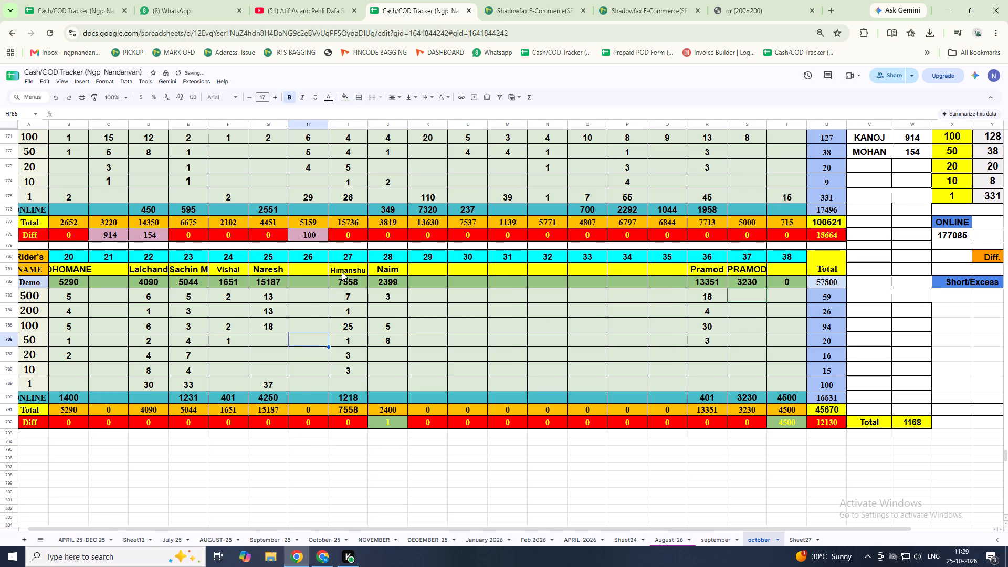
Copy Himanshu's name, Demo amount and denomination counts from 500 to 10 from rider column 27 into column 26.
{"action": "left_click", "coordinate": [342, 272]}
{"action": "key", "text": "ctrl+shift+Down"}
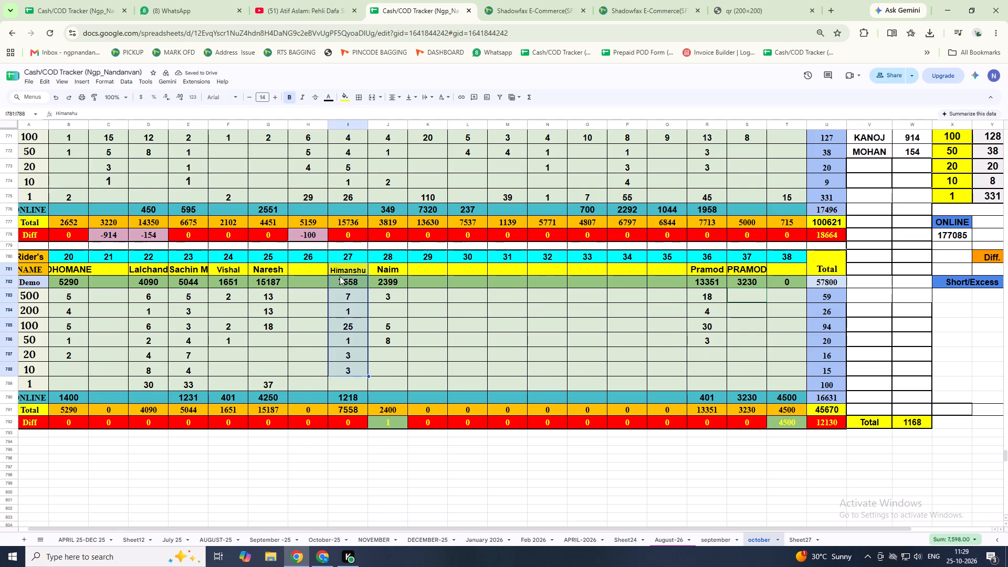
{"action": "key", "text": "ctrl+c"}
{"action": "key", "text": "Left"}
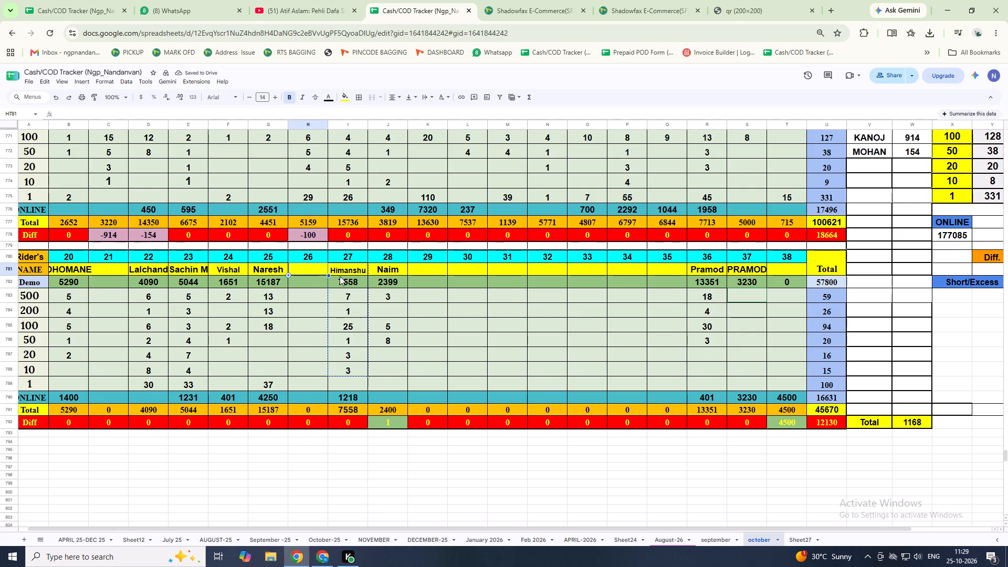
{"action": "key", "text": "ctrl+v"}
{"action": "key", "text": "Down"}
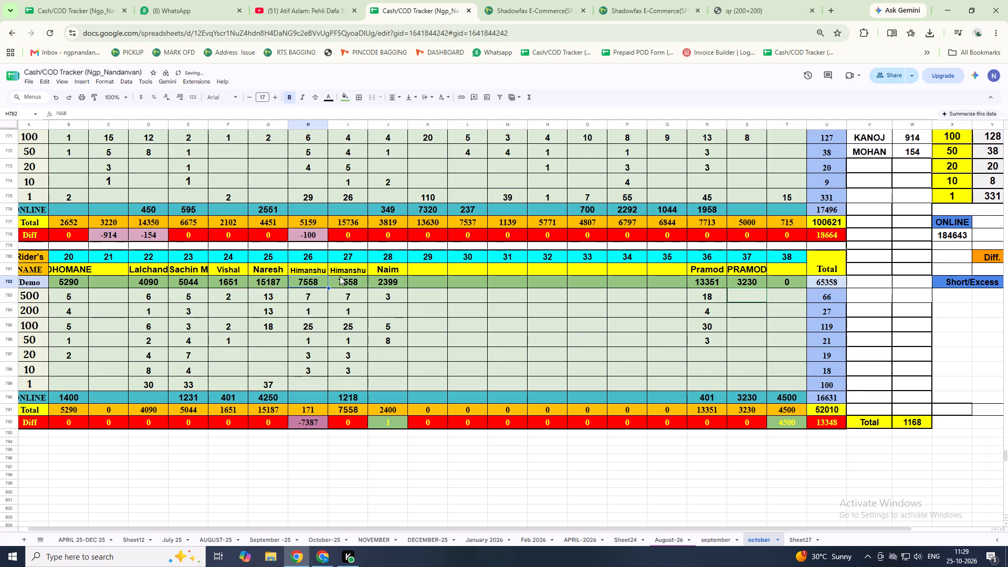
{"action": "left_click", "coordinate": [314, 370]}
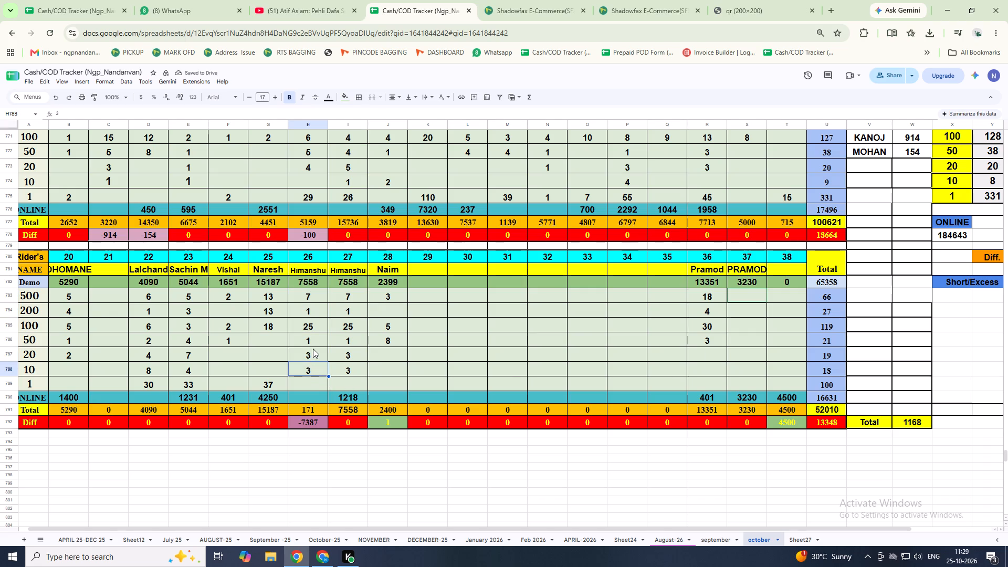
Undo the copy of Himanshu's name, Demo amount and denomination counts into rider column 26.
{"action": "key", "text": "ctrl+z"}
{"action": "double_click", "coordinate": [310, 381]}
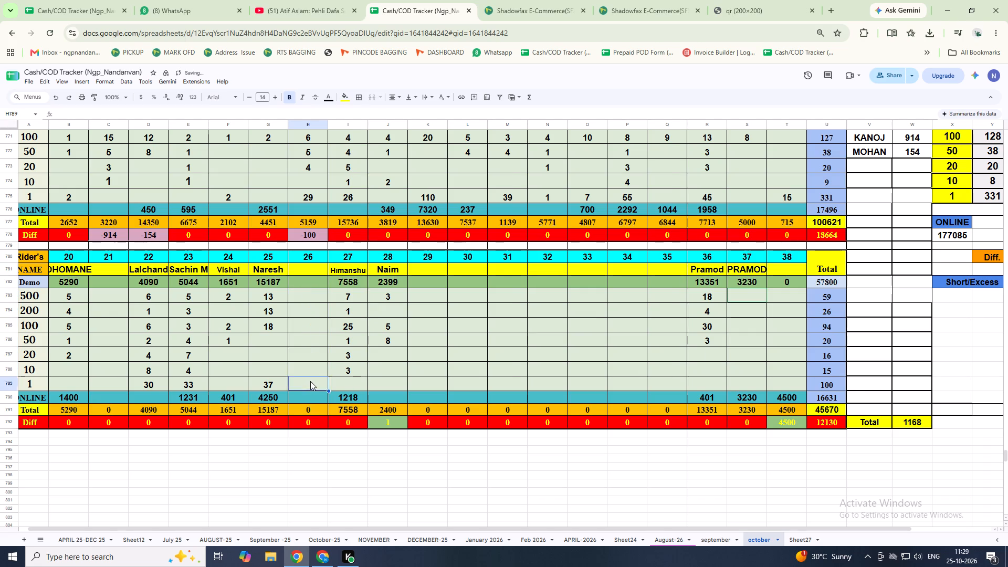
{"action": "left_click", "coordinate": [308, 284]}
{"action": "left_click", "coordinate": [308, 275]}
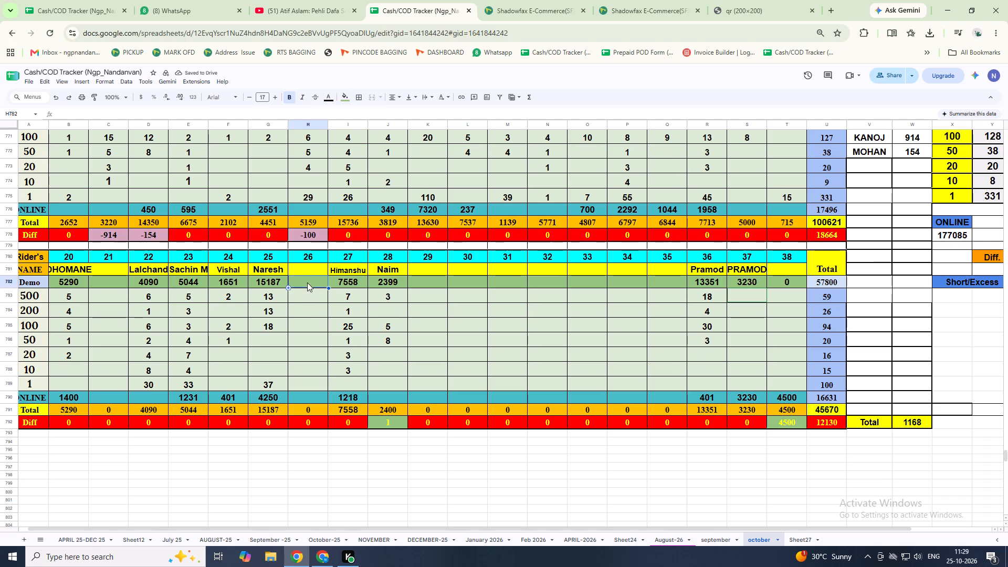
Undo the test entry in rider column 26's 50 denomination row and the Total formula copied into that column.
{"action": "key", "text": "ctrl+z"}
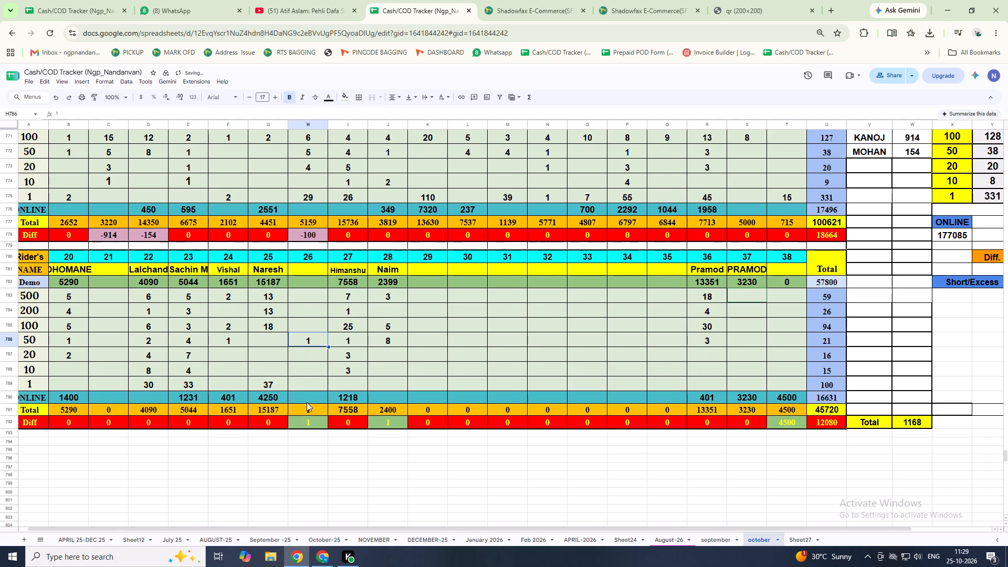
{"action": "key", "text": "ctrl+z"}
{"action": "left_click", "coordinate": [315, 377]}
{"action": "key", "text": "ctrl+z"}
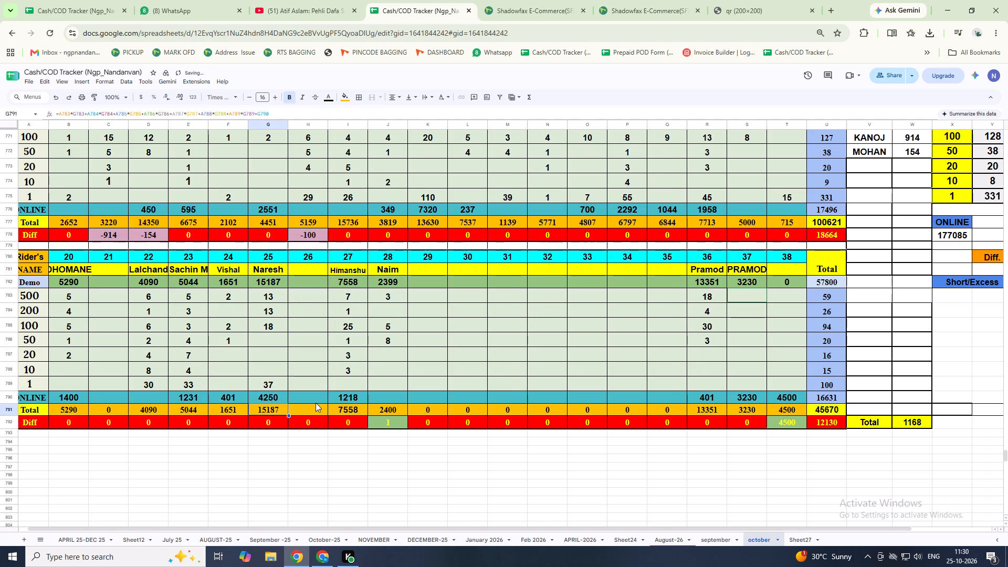
{"action": "left_click", "coordinate": [311, 411]}
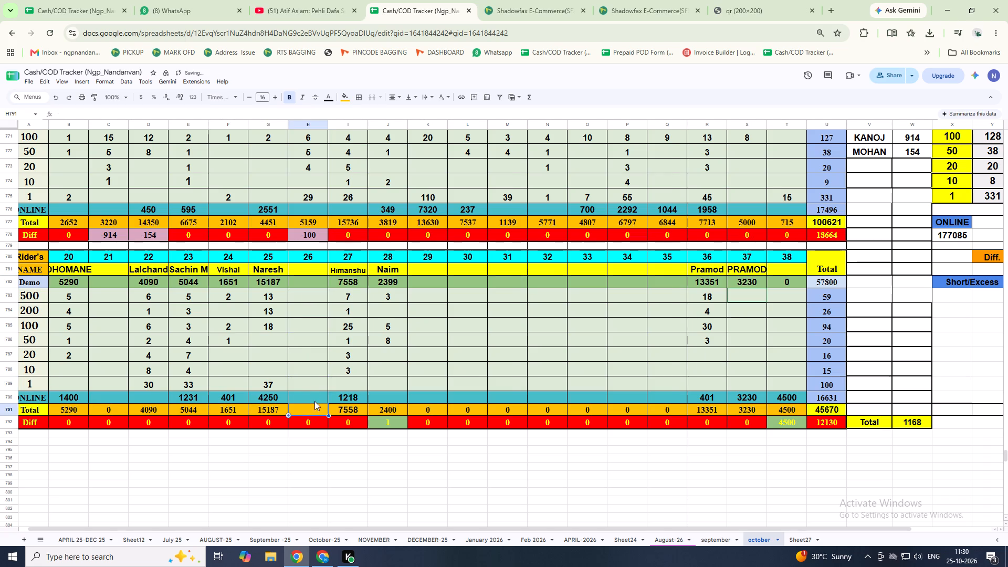
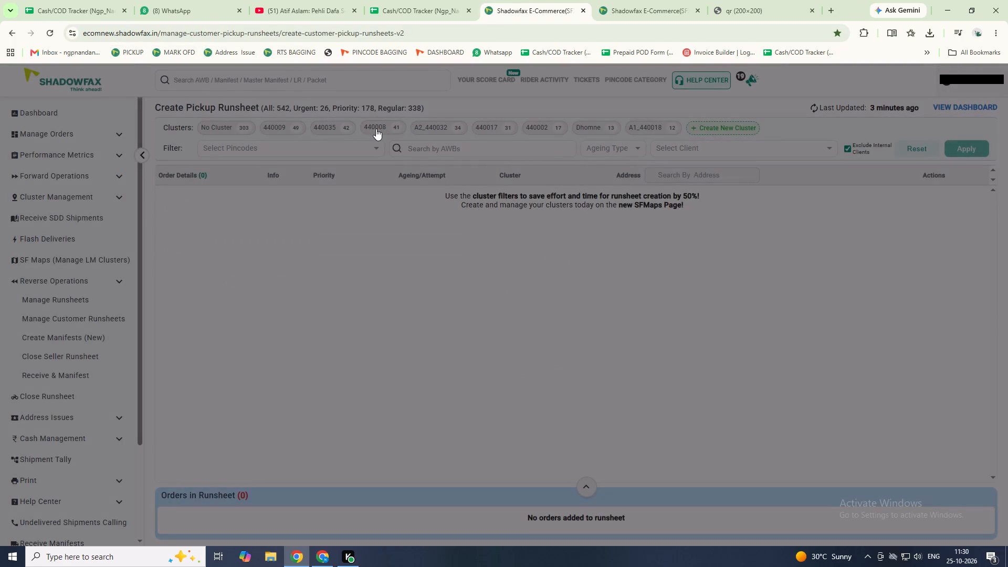
Filter the pickup orders to cluster 440008, sort them by ageing/attempt, and review the order addresses.
{"action": "left_click", "coordinate": [376, 129]}
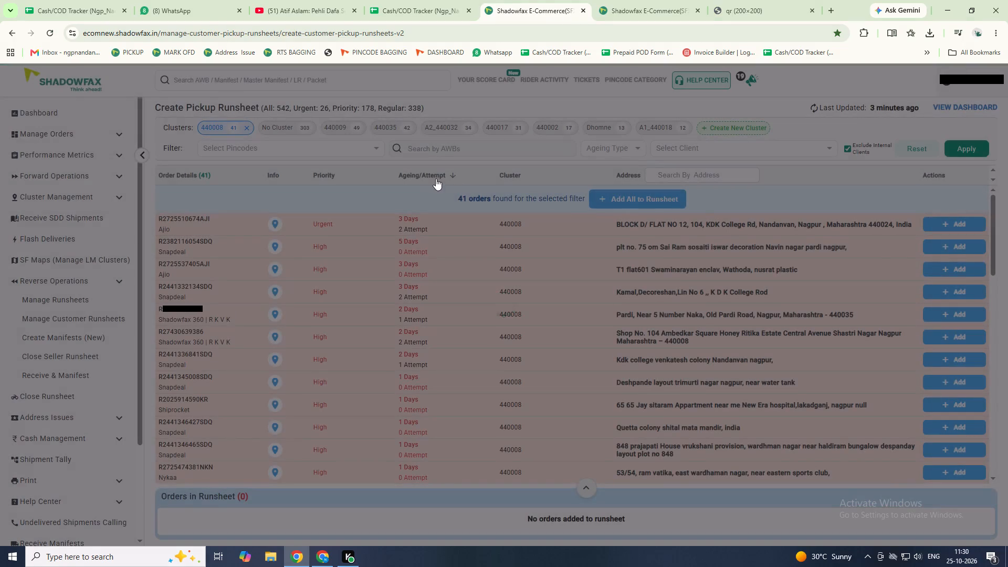
{"action": "left_click", "coordinate": [436, 178]}
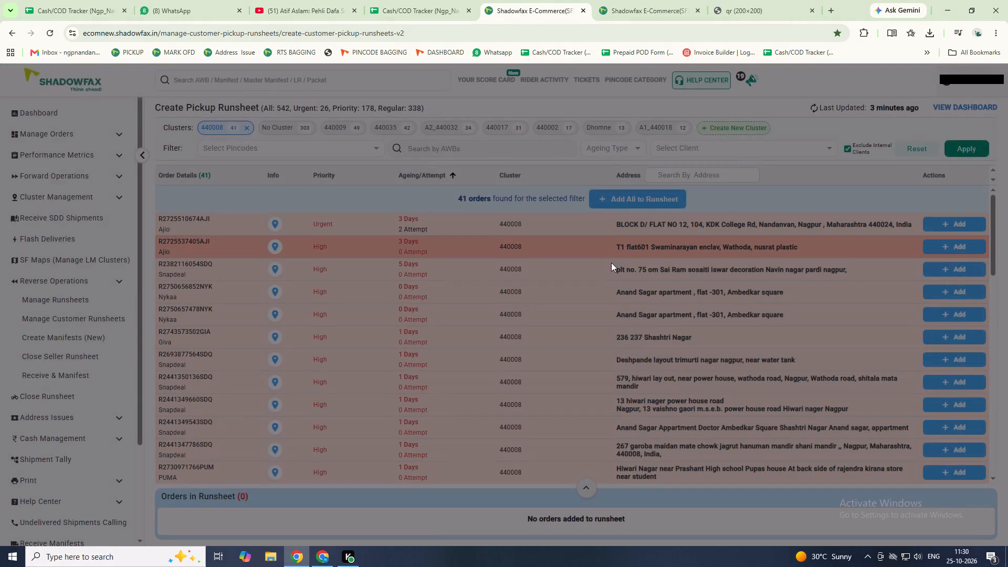
{"action": "scroll", "coordinate": [636, 345], "scroll_direction": "down", "scroll_amount": 7}
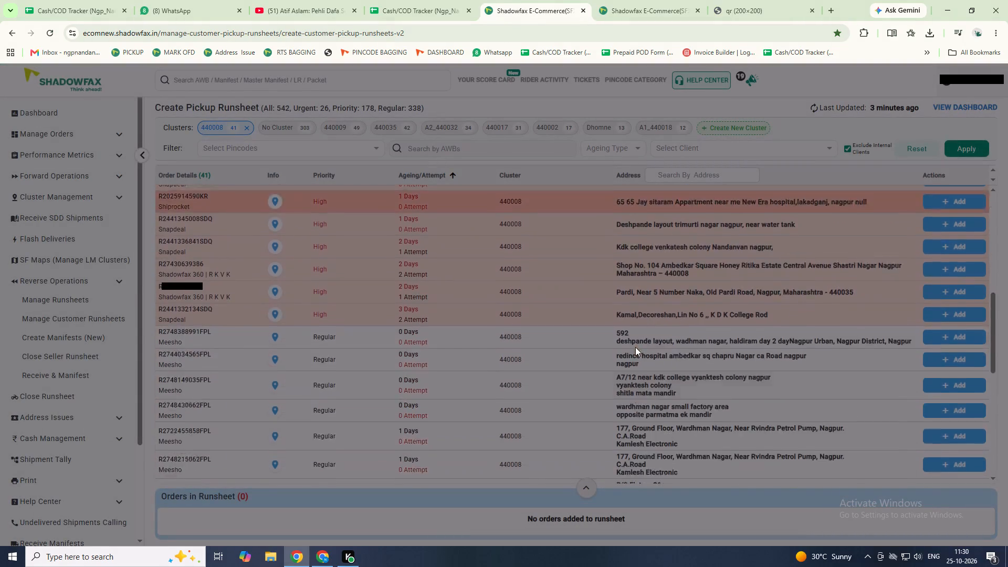
{"action": "scroll", "coordinate": [635, 347], "scroll_direction": "down", "scroll_amount": 15}
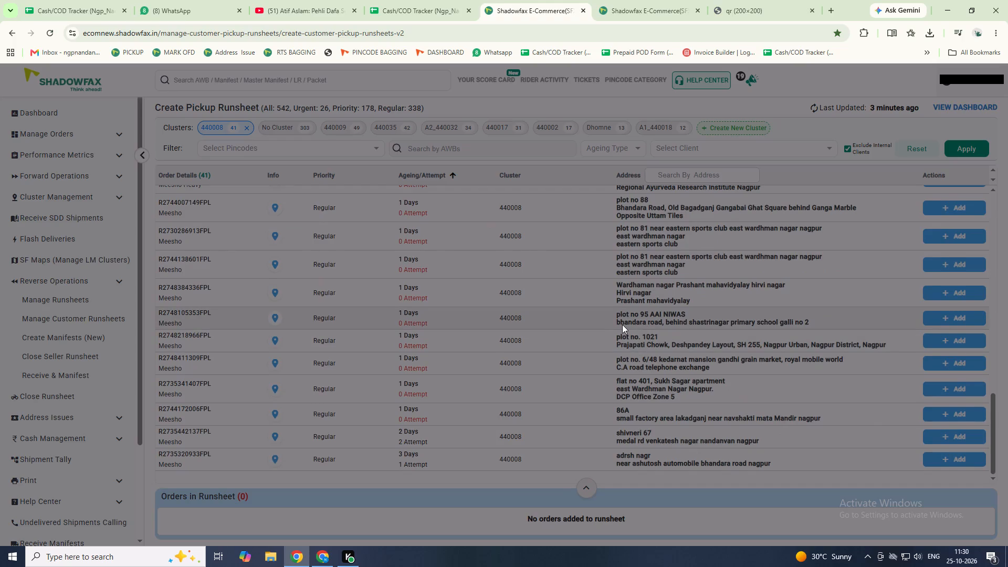
{"action": "scroll", "coordinate": [622, 324], "scroll_direction": "up", "scroll_amount": 19}
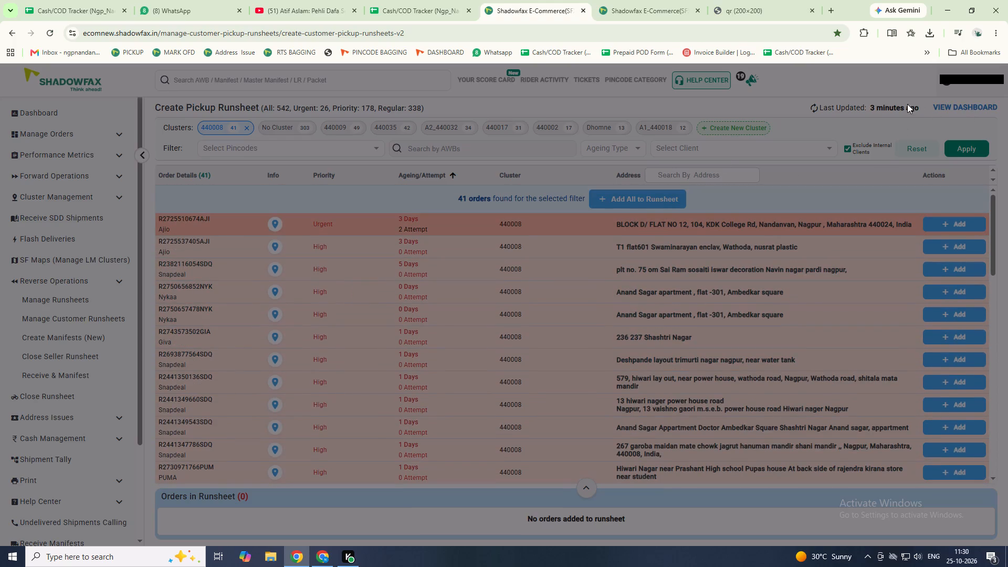
Try to refresh the pickup order data on the runsheet creation page and on the customer pickup dashboard.
{"action": "left_click", "coordinate": [819, 110]}
{"action": "left_click", "coordinate": [816, 109]}
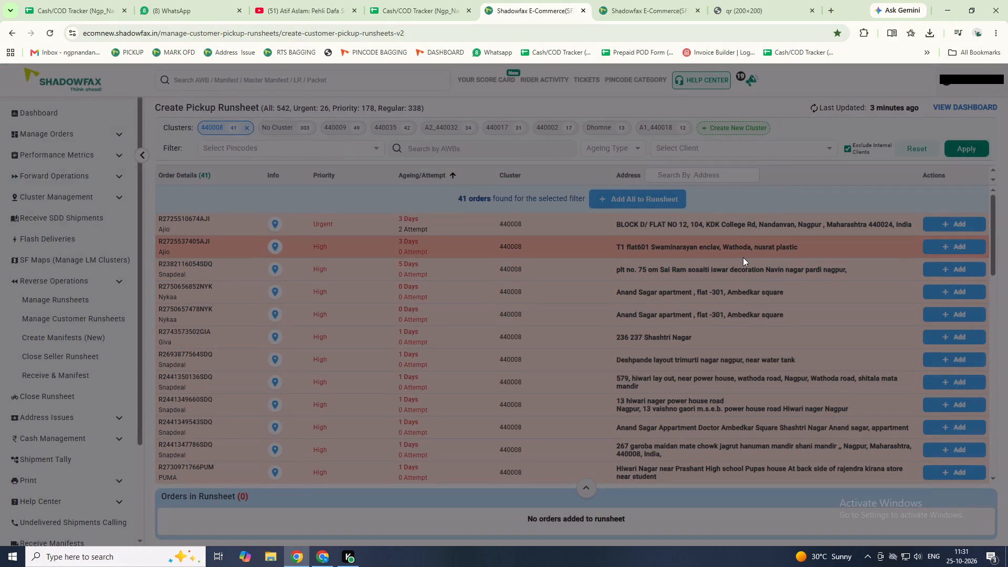
{"action": "scroll", "coordinate": [755, 253], "scroll_direction": "up", "scroll_amount": 1}
{"action": "left_click", "coordinate": [938, 109]}
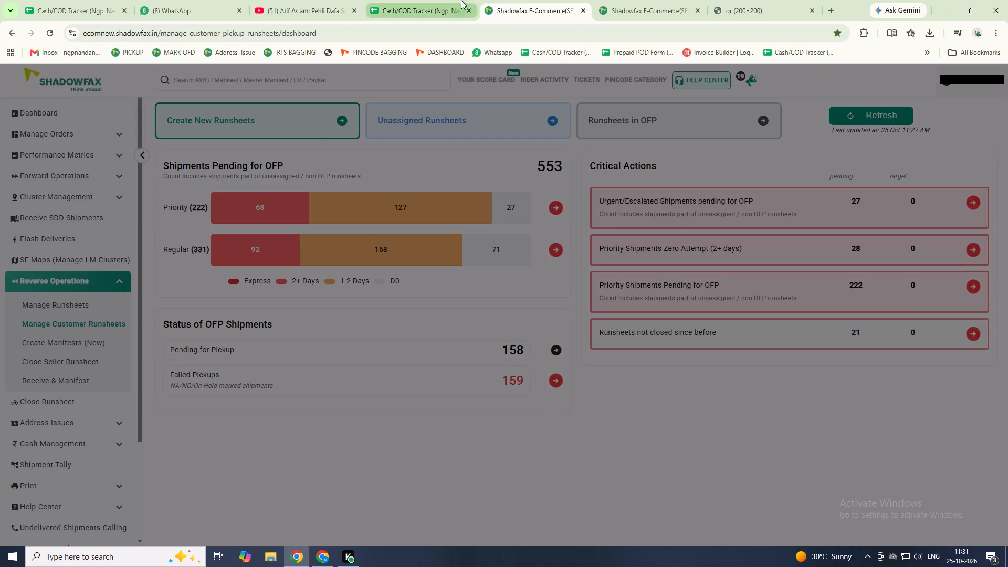
{"action": "left_click", "coordinate": [844, 121]}
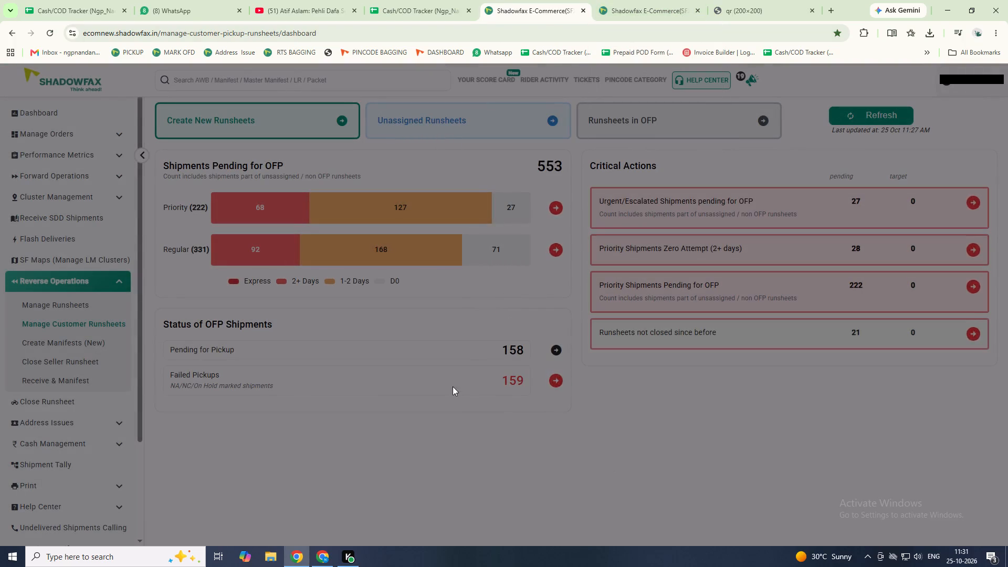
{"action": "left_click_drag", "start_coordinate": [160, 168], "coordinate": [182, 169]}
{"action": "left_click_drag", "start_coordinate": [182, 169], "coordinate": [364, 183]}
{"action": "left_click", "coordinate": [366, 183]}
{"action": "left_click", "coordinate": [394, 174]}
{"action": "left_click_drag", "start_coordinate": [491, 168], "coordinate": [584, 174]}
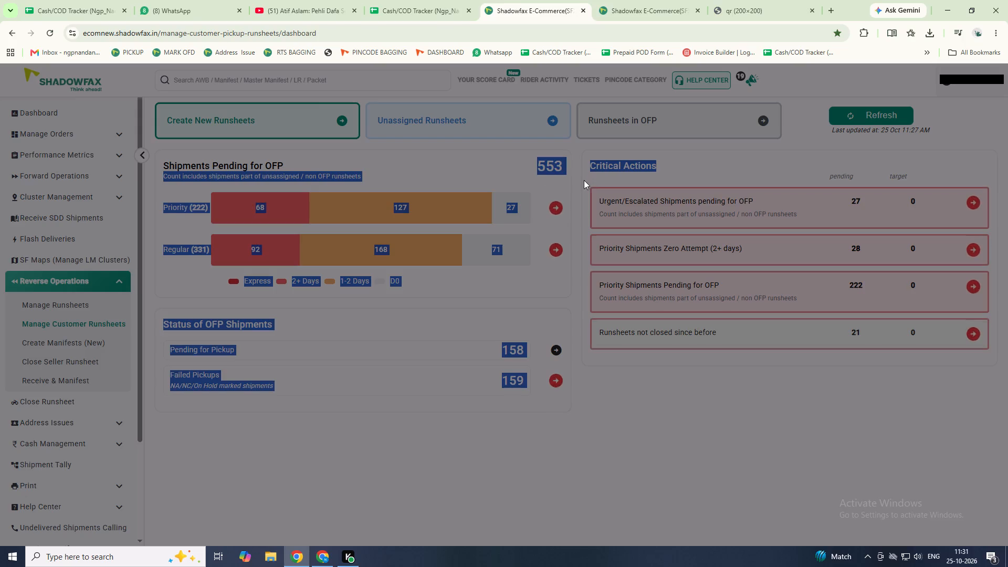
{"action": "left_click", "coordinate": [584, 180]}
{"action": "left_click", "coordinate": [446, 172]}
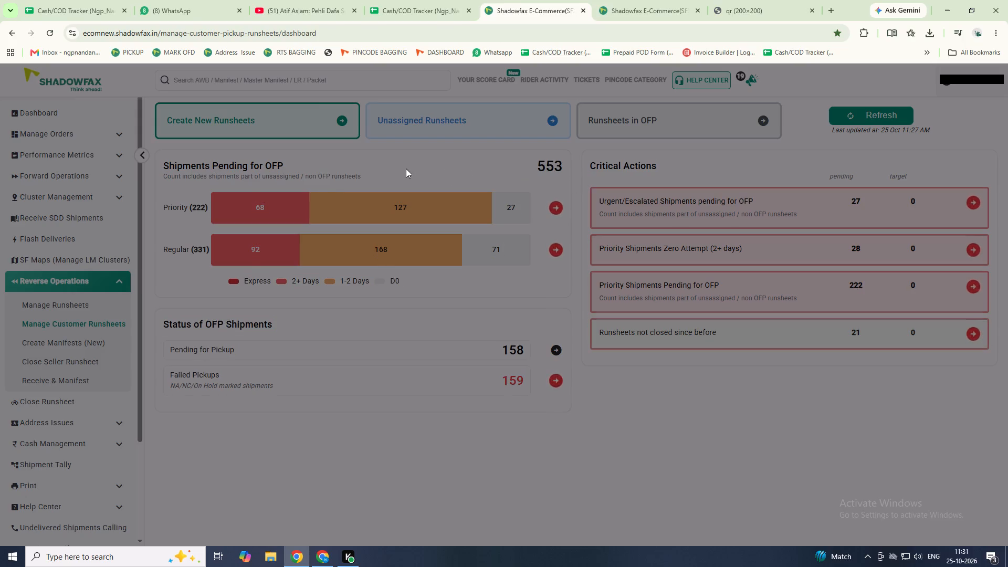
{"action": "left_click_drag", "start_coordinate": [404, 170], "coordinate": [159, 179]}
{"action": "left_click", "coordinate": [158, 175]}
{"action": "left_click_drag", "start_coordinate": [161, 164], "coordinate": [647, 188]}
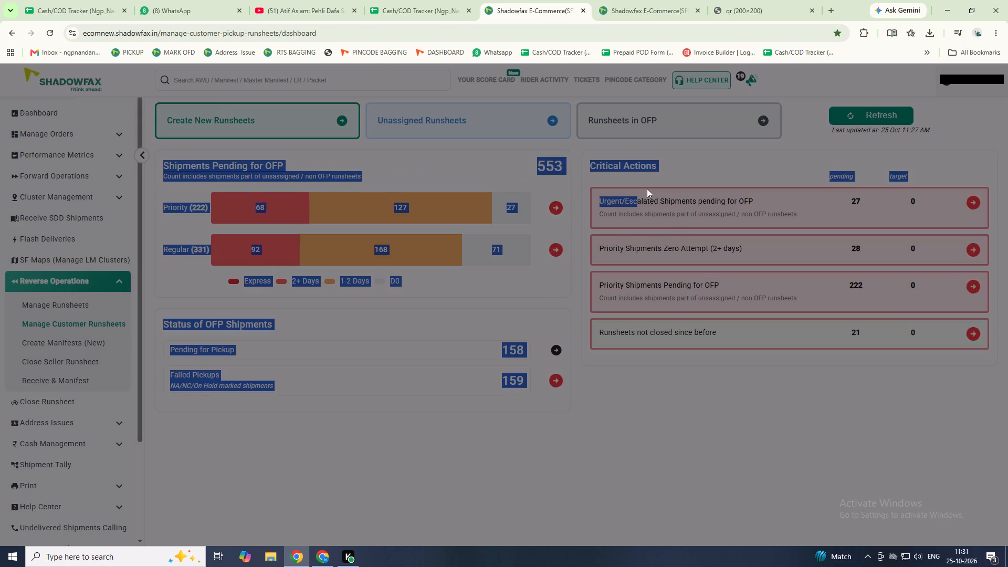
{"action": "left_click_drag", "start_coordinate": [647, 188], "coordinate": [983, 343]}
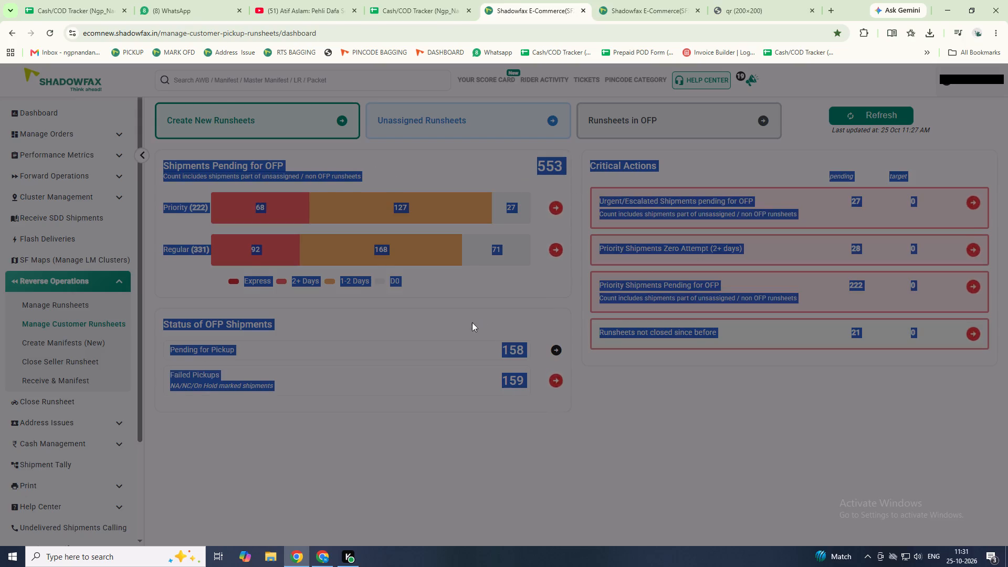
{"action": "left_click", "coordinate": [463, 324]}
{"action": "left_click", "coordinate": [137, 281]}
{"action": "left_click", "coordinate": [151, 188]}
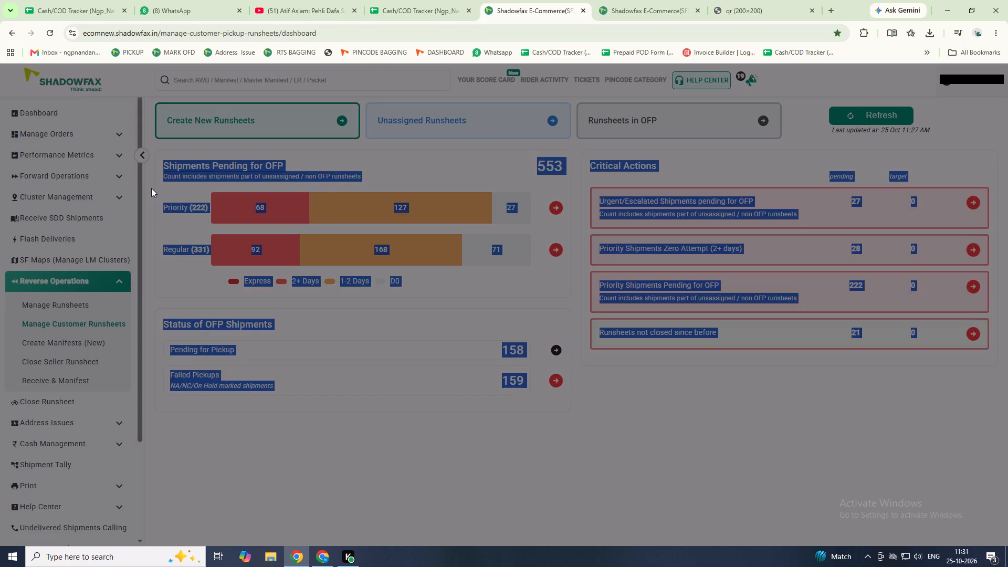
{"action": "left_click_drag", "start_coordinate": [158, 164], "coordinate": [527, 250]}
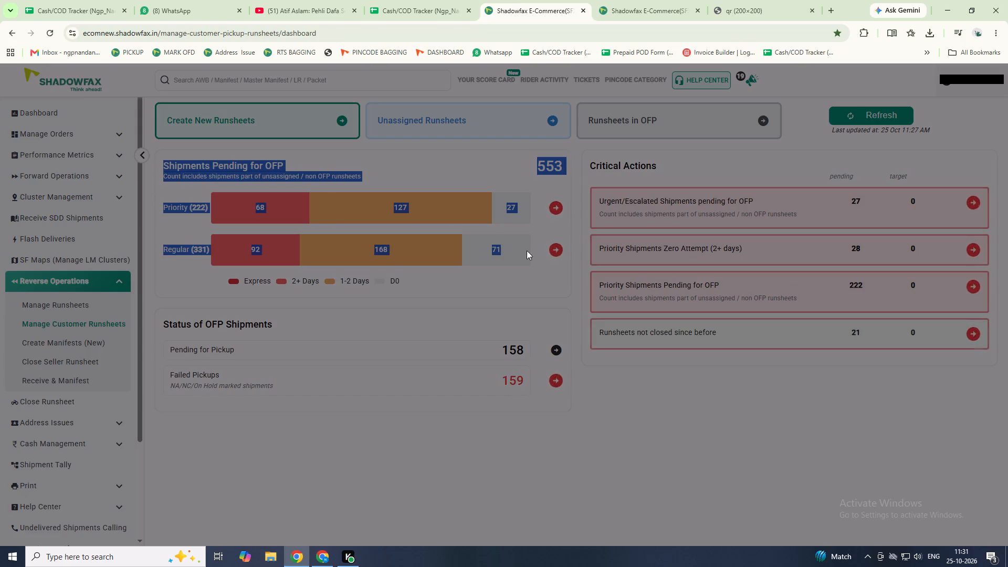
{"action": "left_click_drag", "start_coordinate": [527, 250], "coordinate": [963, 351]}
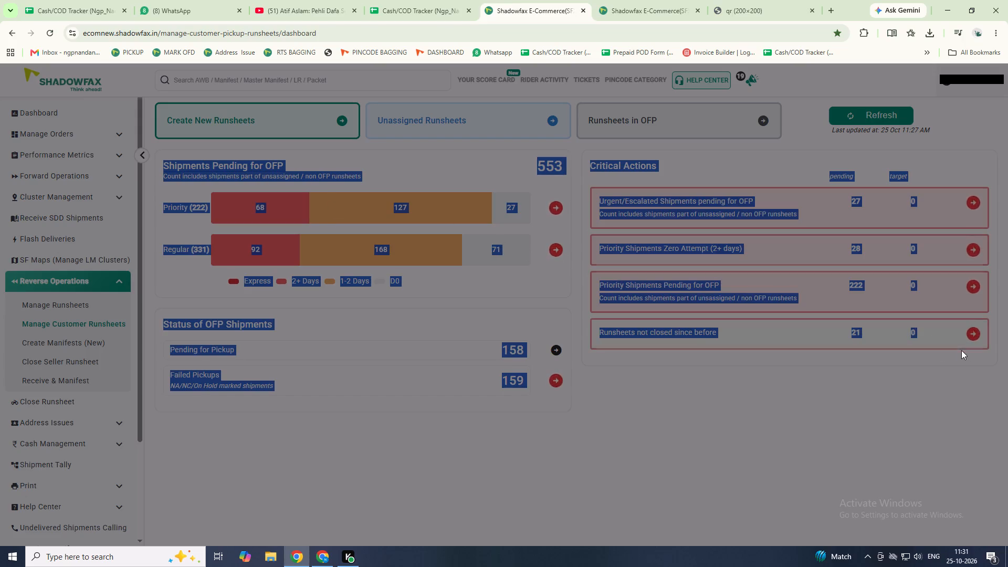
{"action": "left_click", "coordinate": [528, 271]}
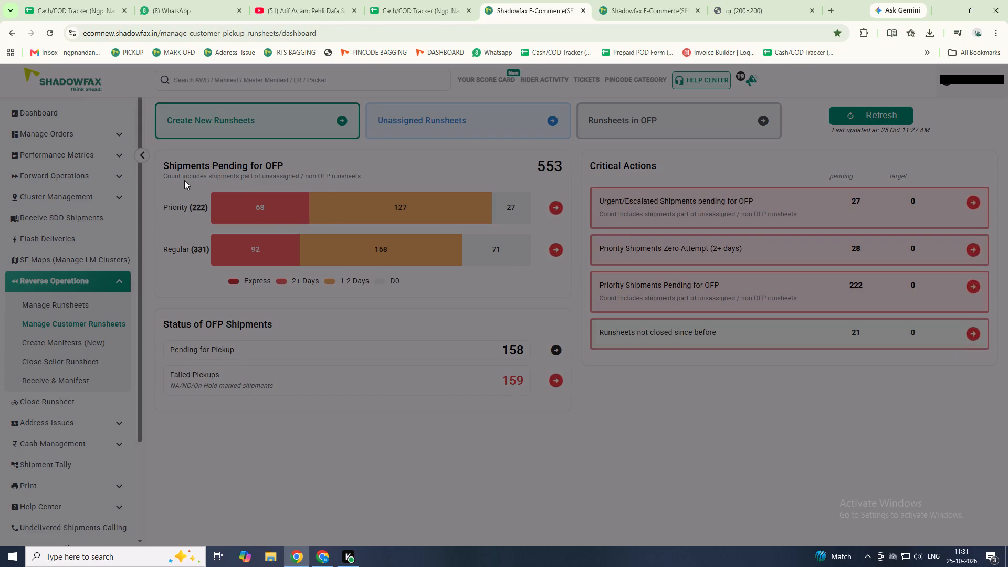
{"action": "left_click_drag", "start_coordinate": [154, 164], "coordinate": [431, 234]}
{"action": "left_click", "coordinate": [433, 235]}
{"action": "left_click", "coordinate": [220, 57]}
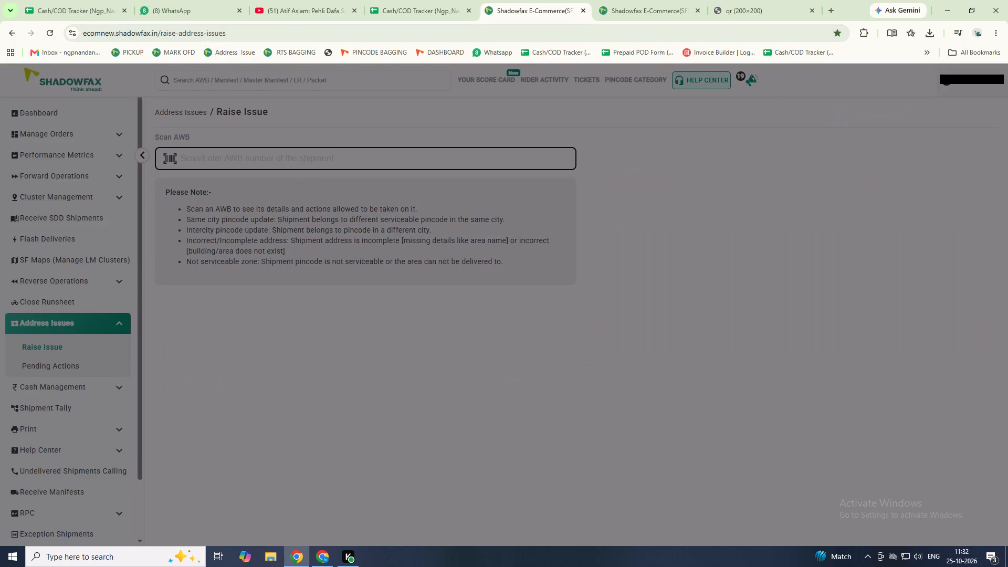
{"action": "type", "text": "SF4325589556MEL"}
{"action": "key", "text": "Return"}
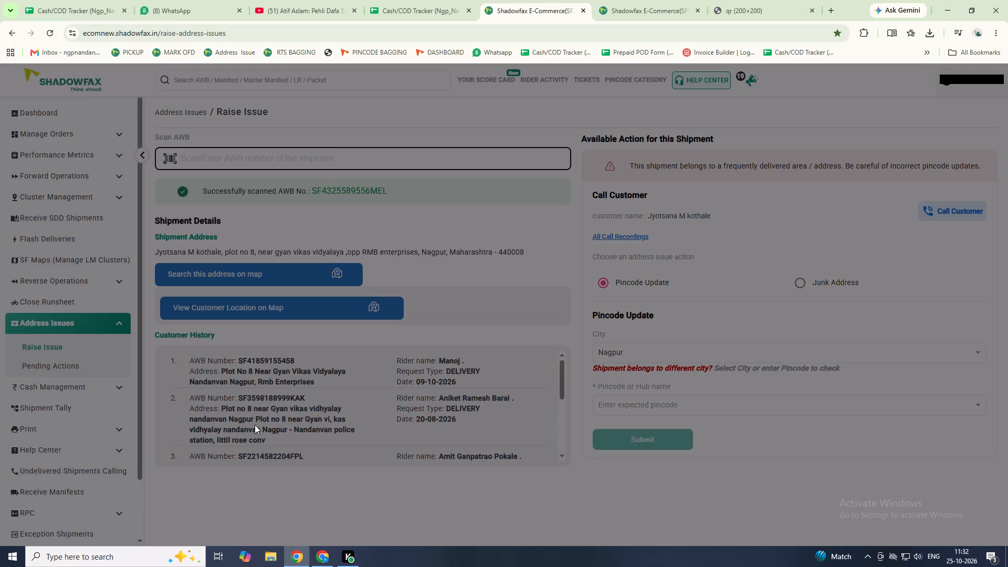
{"action": "scroll", "coordinate": [265, 450], "scroll_direction": "down", "scroll_amount": 1}
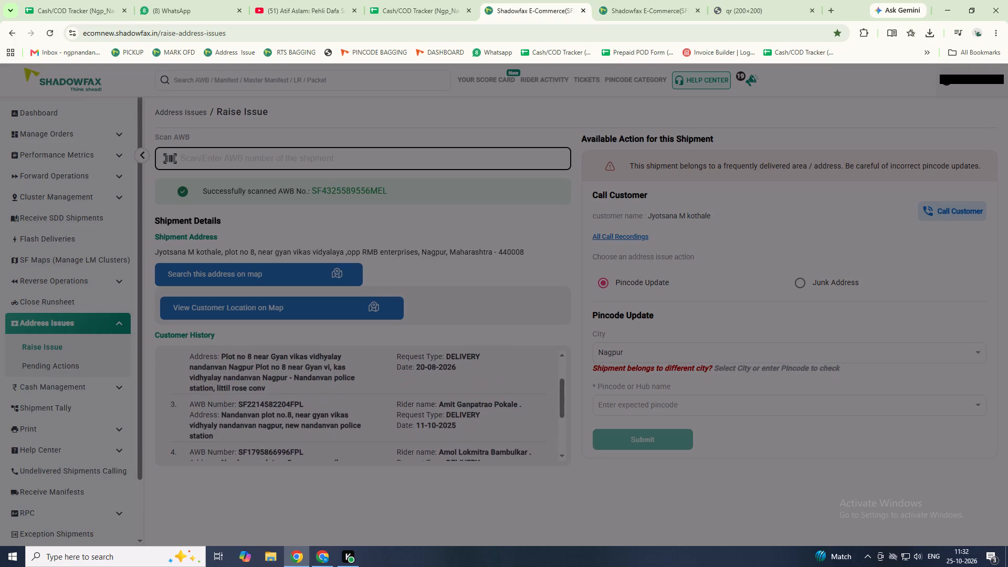
{"action": "scroll", "coordinate": [306, 445], "scroll_direction": "down", "scroll_amount": 1}
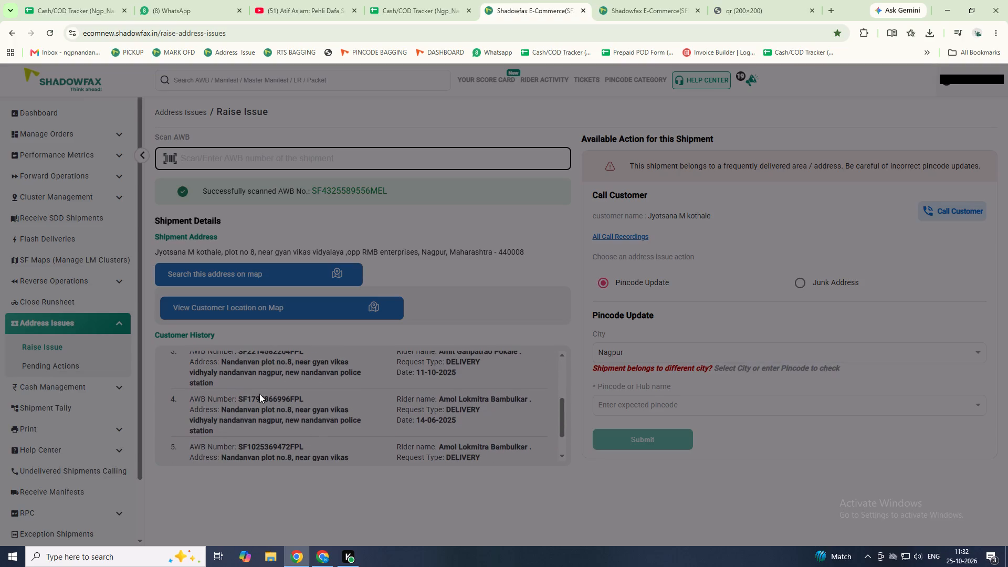
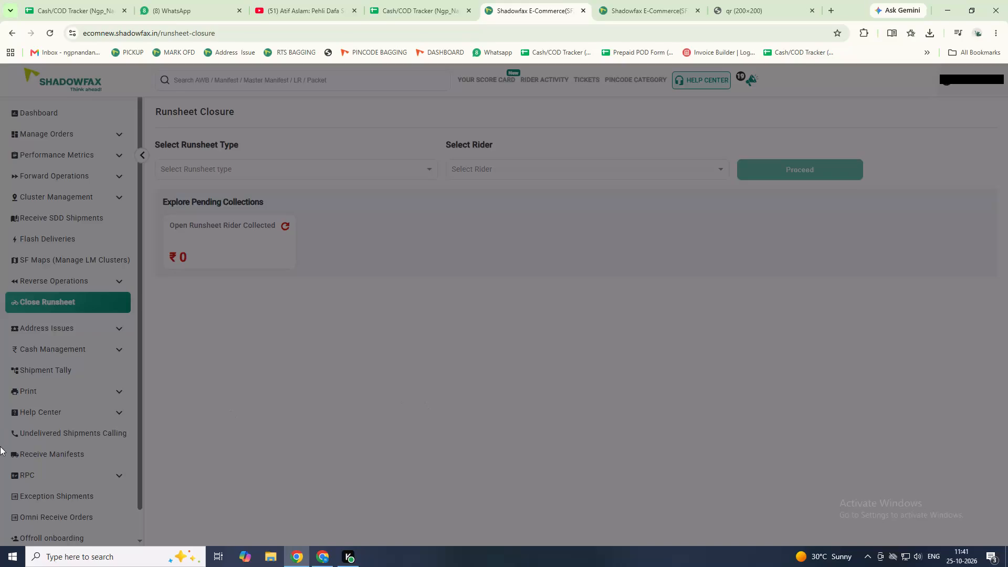
{"action": "left_click", "coordinate": [24, 124]}
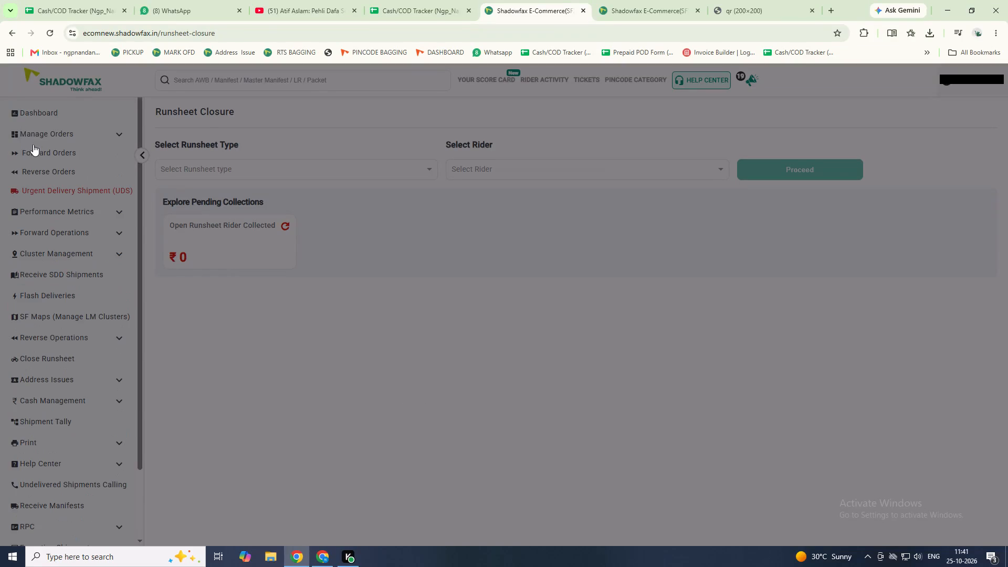
{"action": "left_click", "coordinate": [35, 157]}
{"action": "left_click", "coordinate": [36, 149]}
{"action": "left_click", "coordinate": [456, 153]}
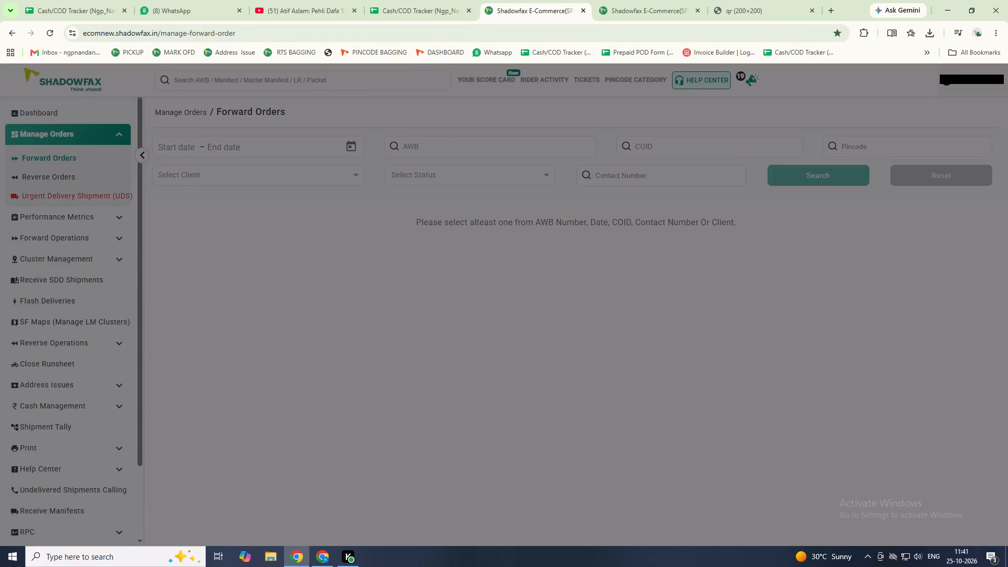
{"action": "left_click", "coordinate": [449, 142]}
{"action": "double_click", "coordinate": [449, 136]}
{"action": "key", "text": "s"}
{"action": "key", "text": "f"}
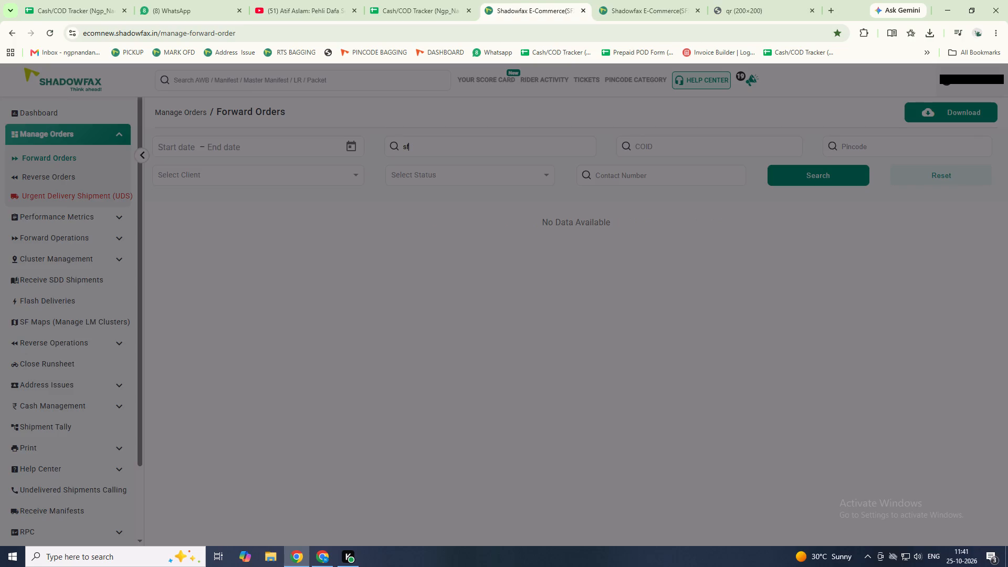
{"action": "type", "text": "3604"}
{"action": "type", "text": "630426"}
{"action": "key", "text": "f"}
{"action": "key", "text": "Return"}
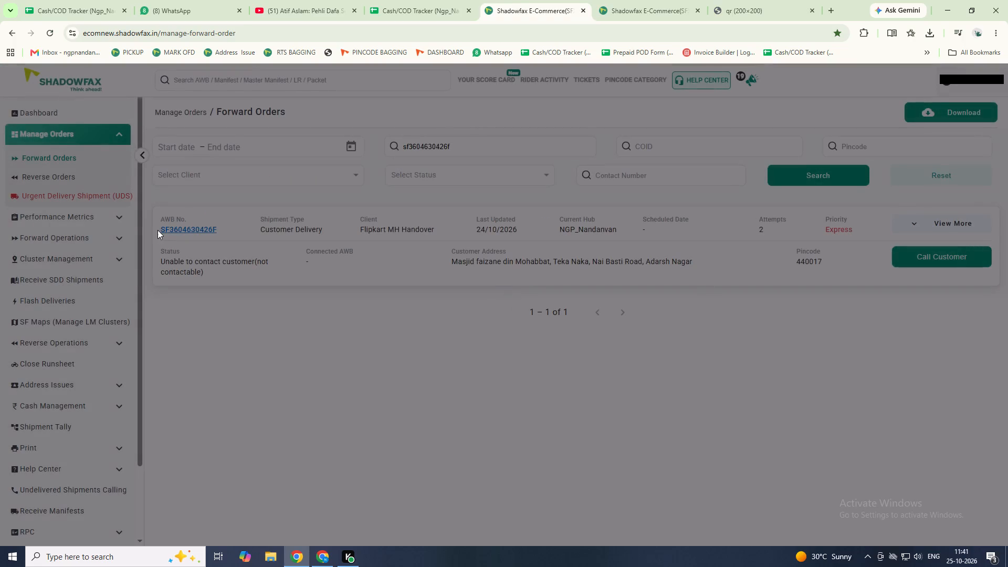
{"action": "double_click", "coordinate": [156, 230]}
{"action": "key", "text": "ctrl+f"}
{"action": "key", "text": "ctrl+x"}
{"action": "key", "text": "ctrl+f"}
{"action": "key", "text": "ctrl+x"}
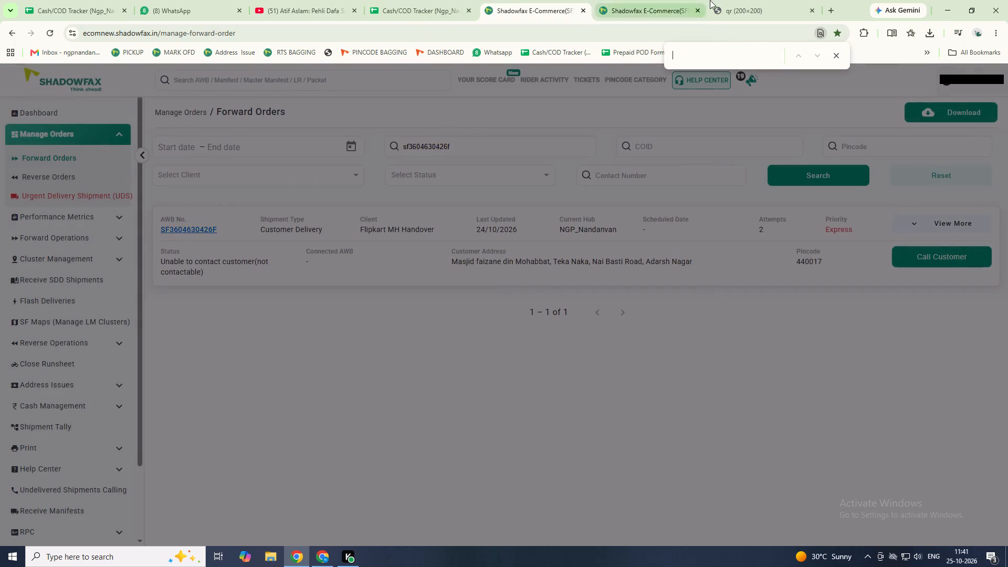
{"action": "left_click", "coordinate": [753, 0]}
{"action": "double_click", "coordinate": [176, 34]}
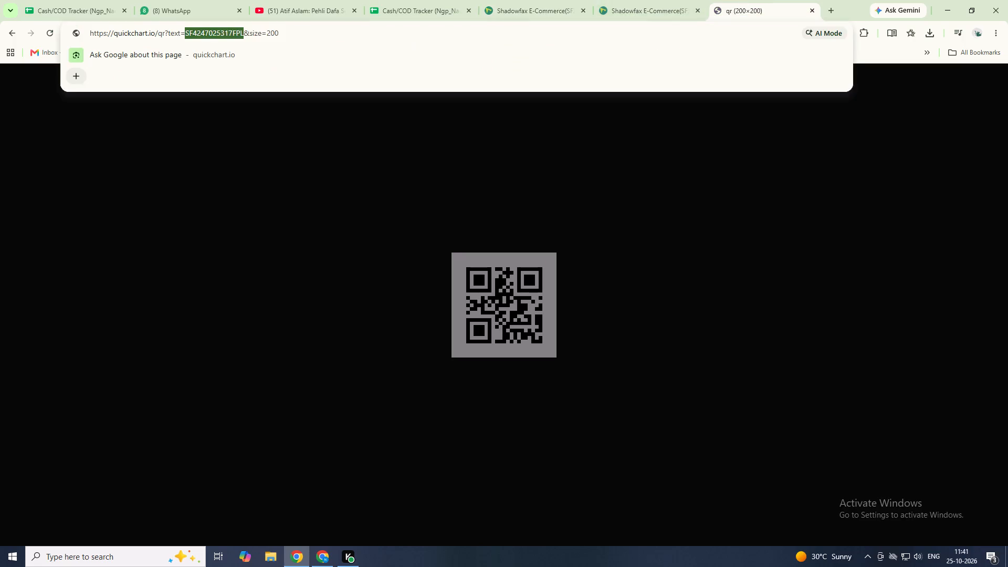
{"action": "key", "text": "ctrl+v"}
{"action": "key", "text": "Return"}
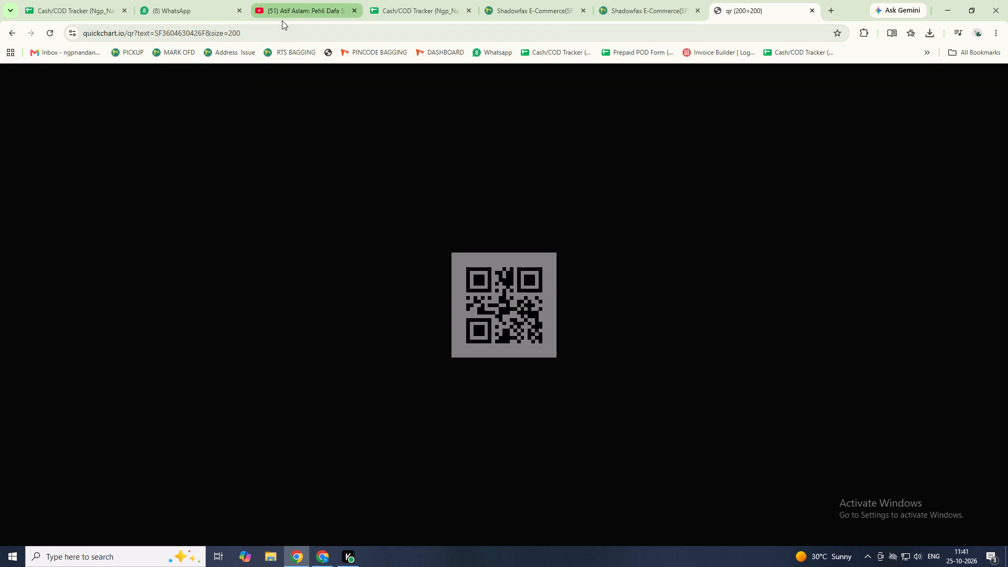
Print one copy of the AWB's QR code on the IBL printer in portrait layout.
{"action": "key", "text": "ctrl+p"}
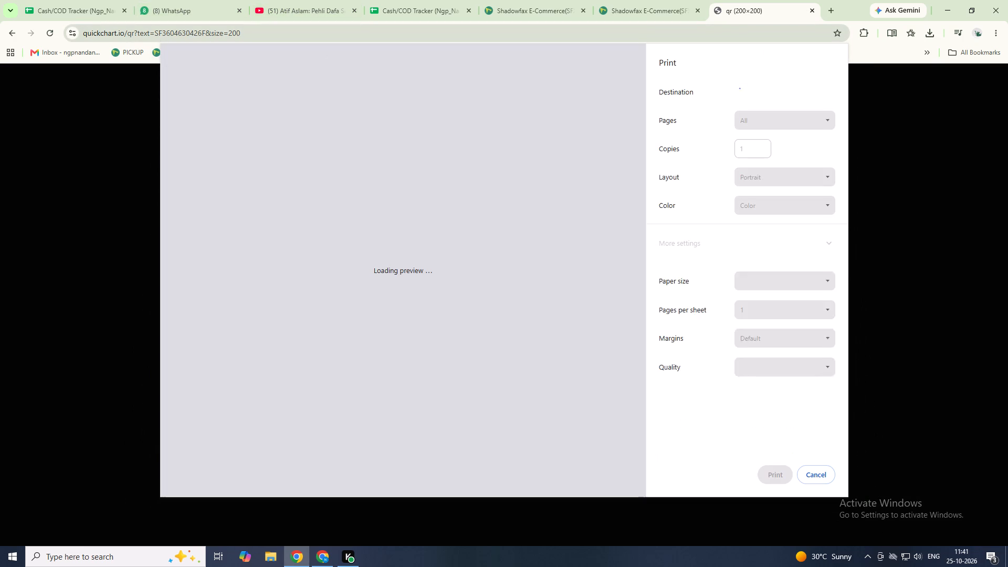
{"action": "scroll", "coordinate": [206, 48], "scroll_direction": "up", "scroll_amount": 1}
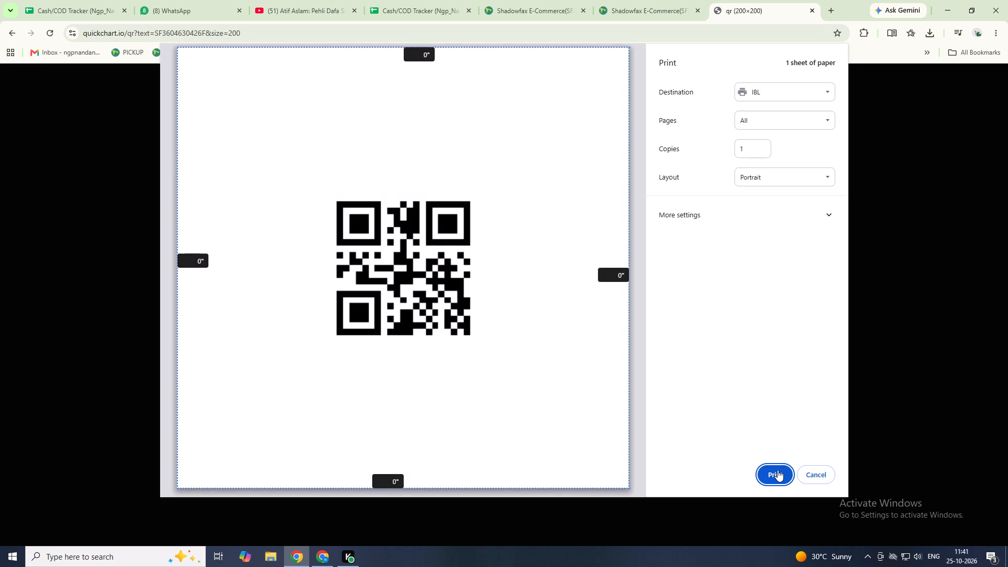
{"action": "left_click", "coordinate": [778, 470]}
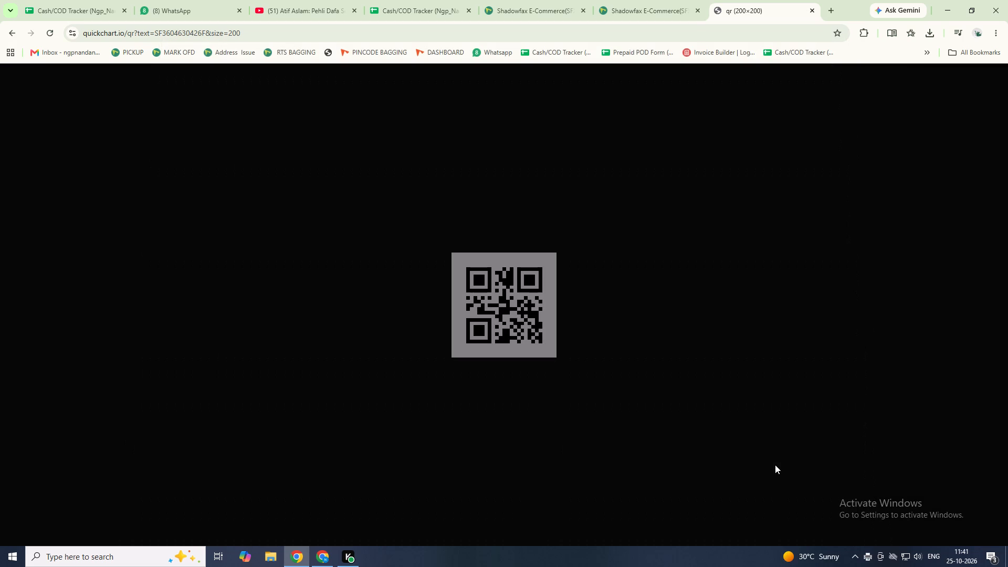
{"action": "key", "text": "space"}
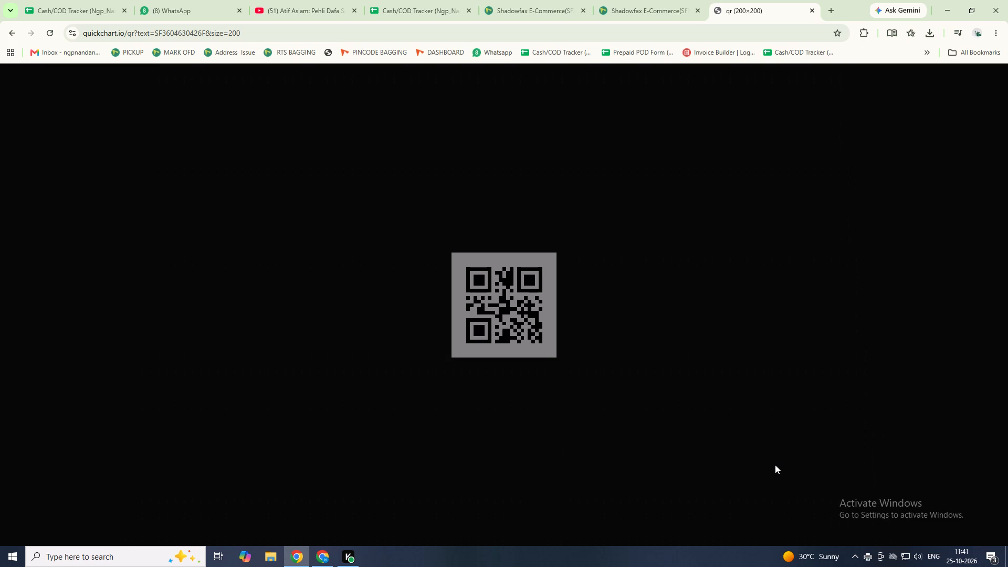